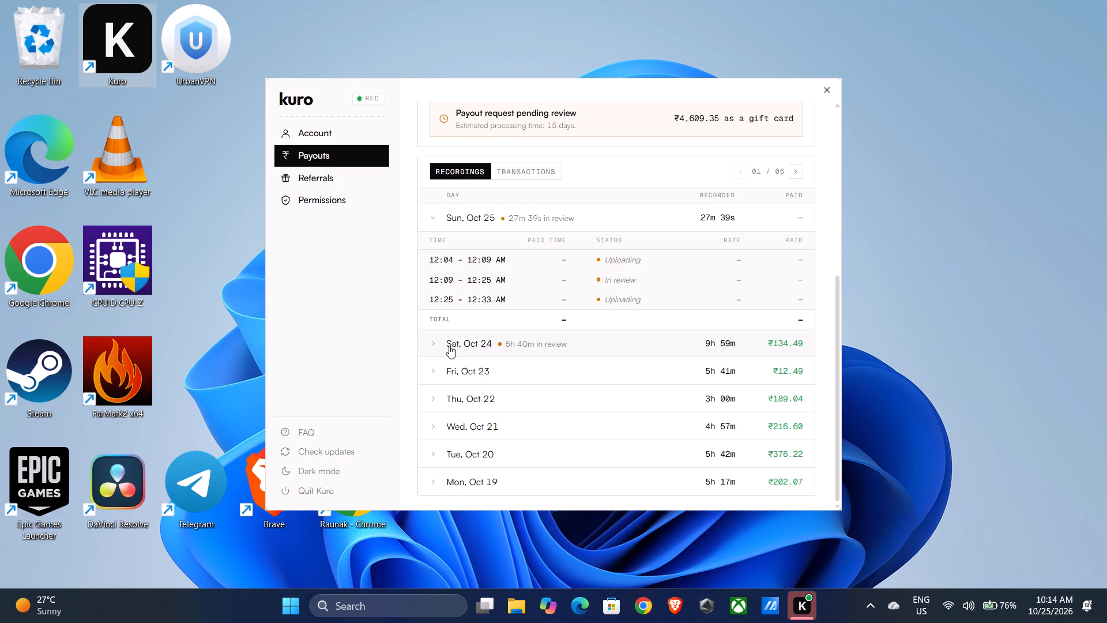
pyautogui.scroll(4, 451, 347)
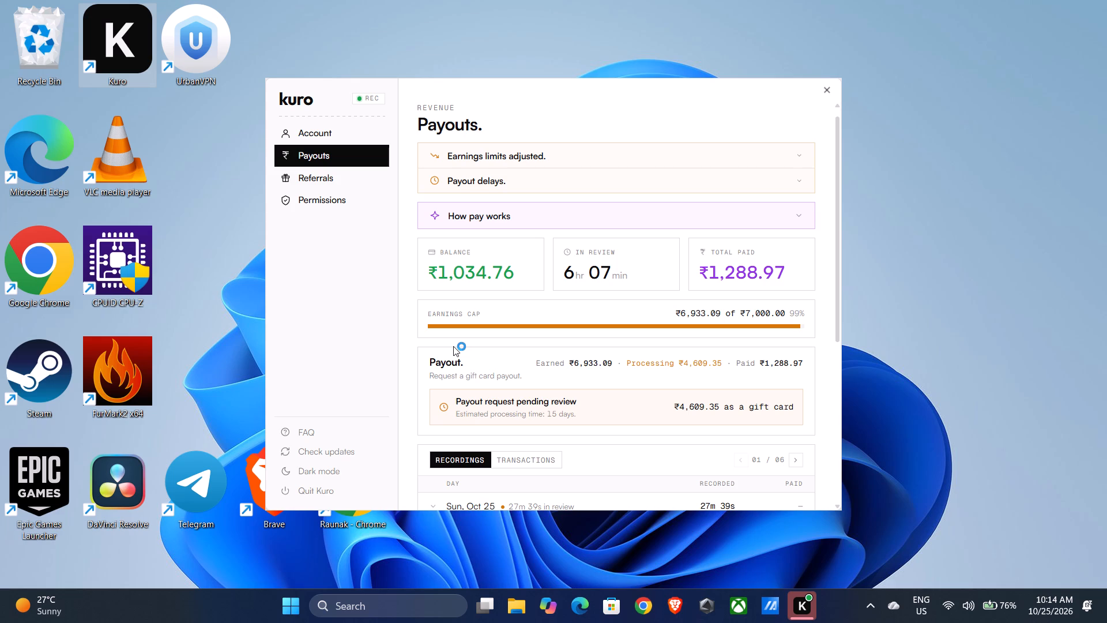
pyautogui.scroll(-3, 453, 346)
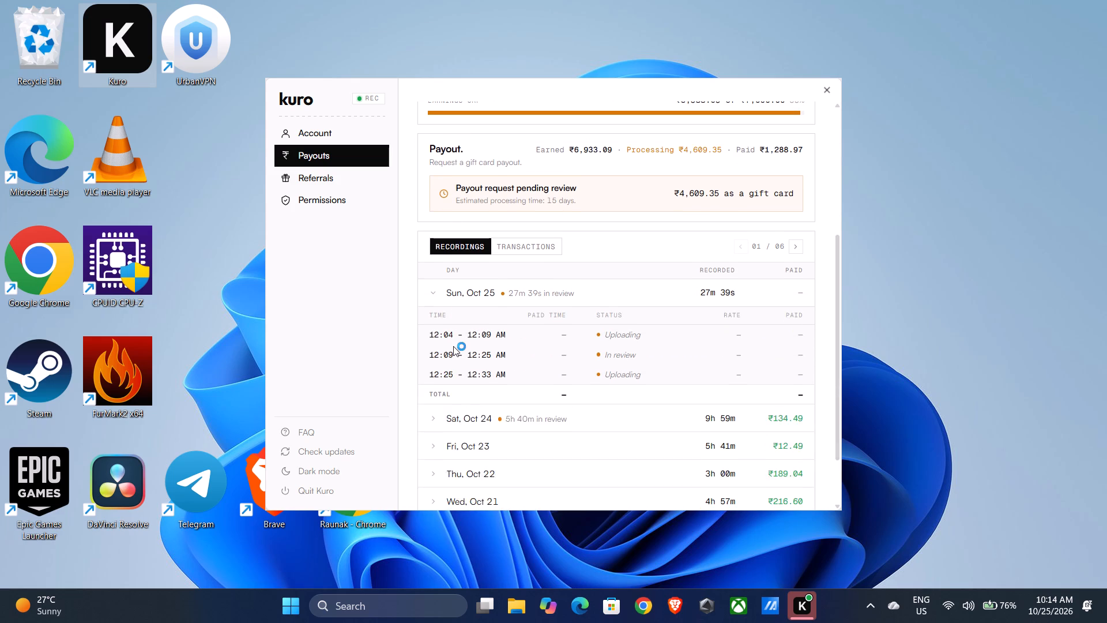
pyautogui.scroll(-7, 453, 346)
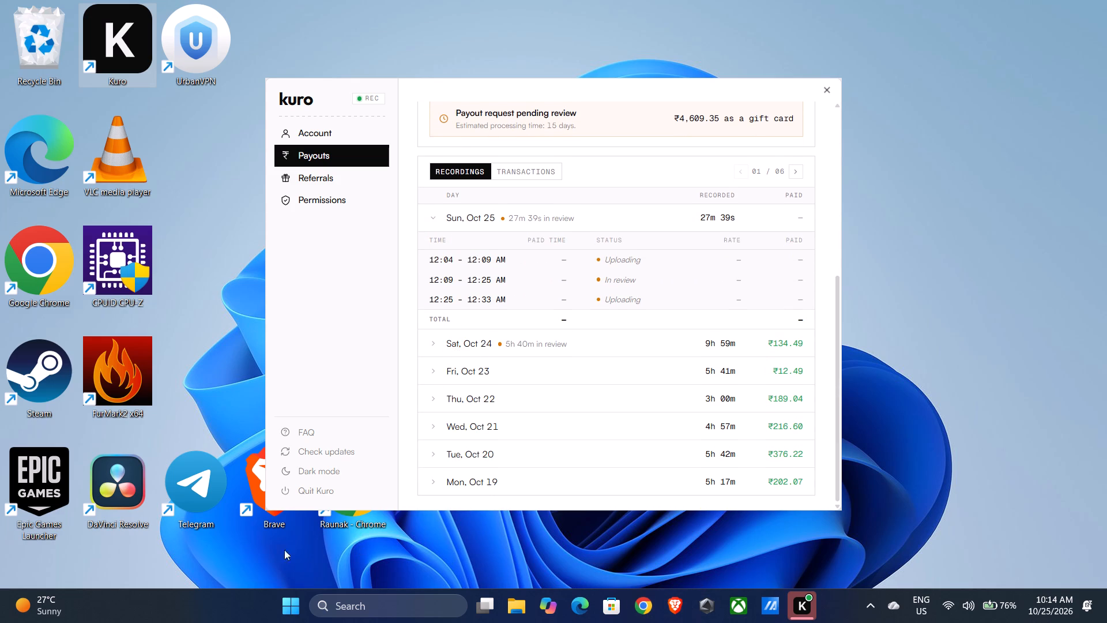
# Open the recent file dr doom.psd in Photoshop.
pyautogui.click(297, 606)
pyautogui.scroll(-4, 446, 418)
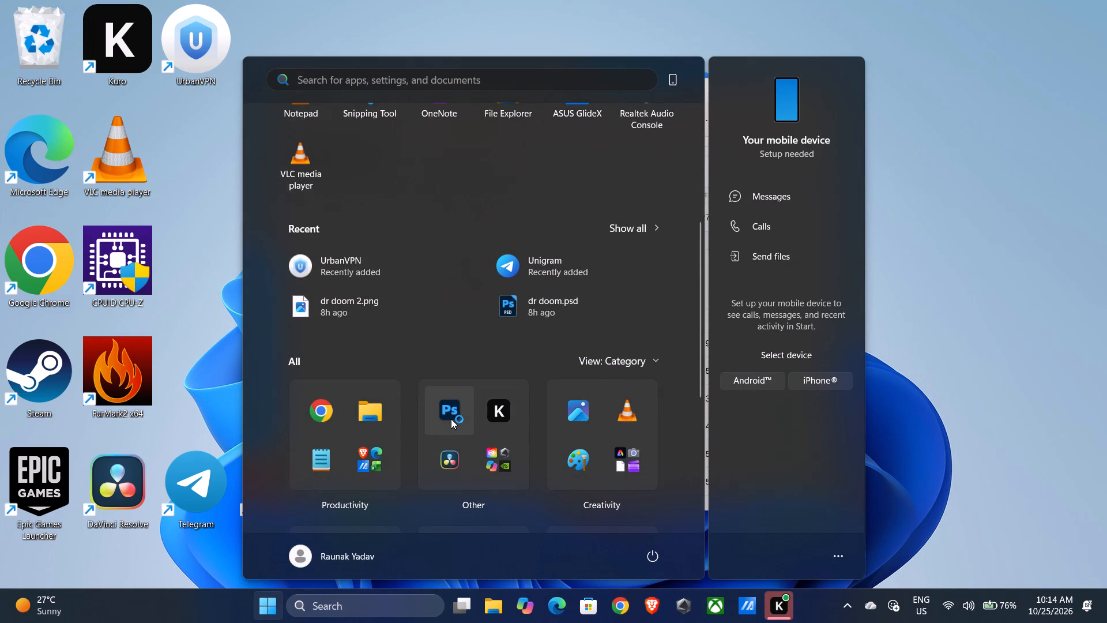
pyautogui.doubleClick(535, 312)
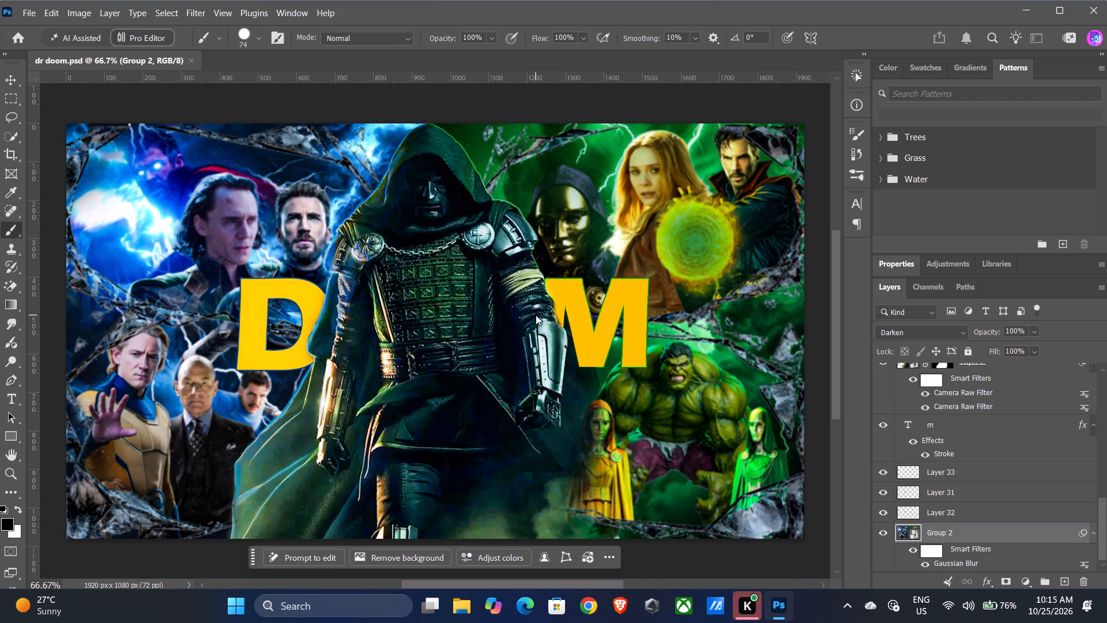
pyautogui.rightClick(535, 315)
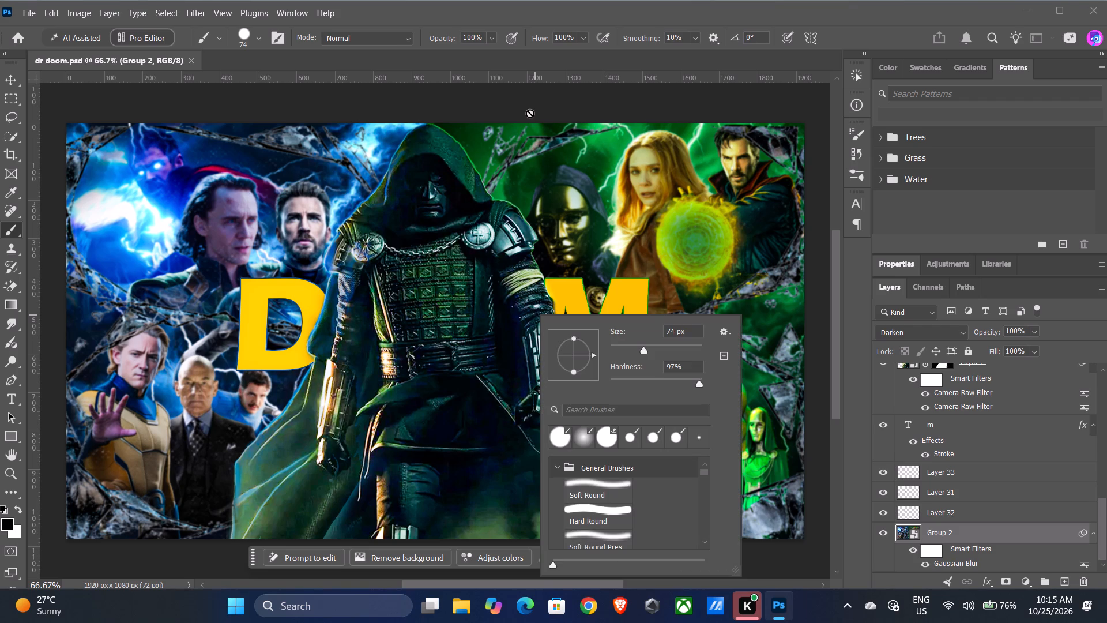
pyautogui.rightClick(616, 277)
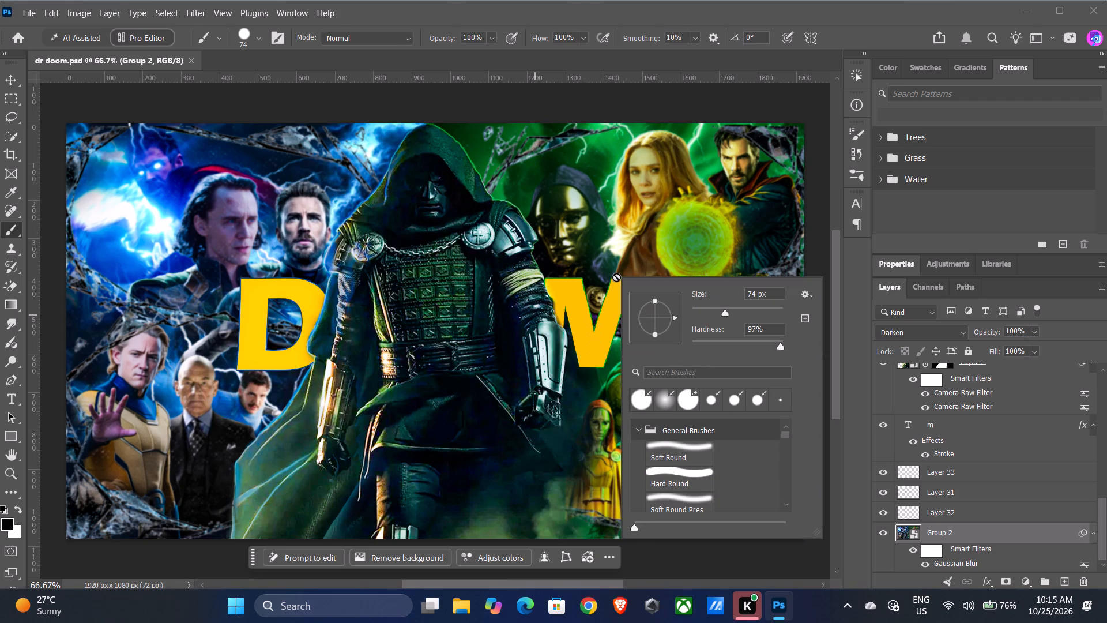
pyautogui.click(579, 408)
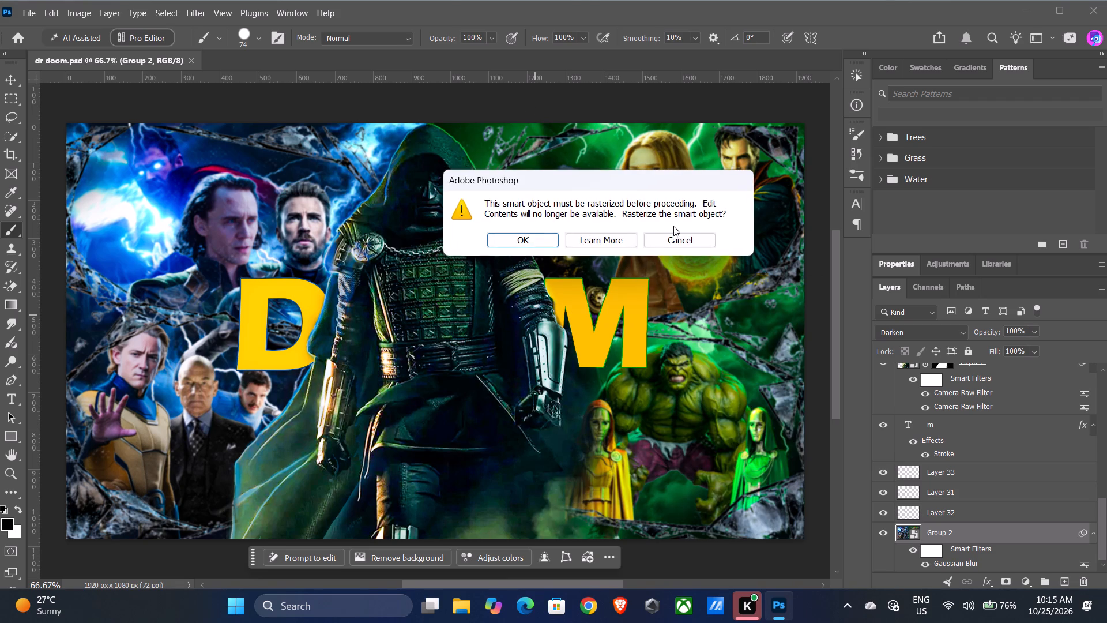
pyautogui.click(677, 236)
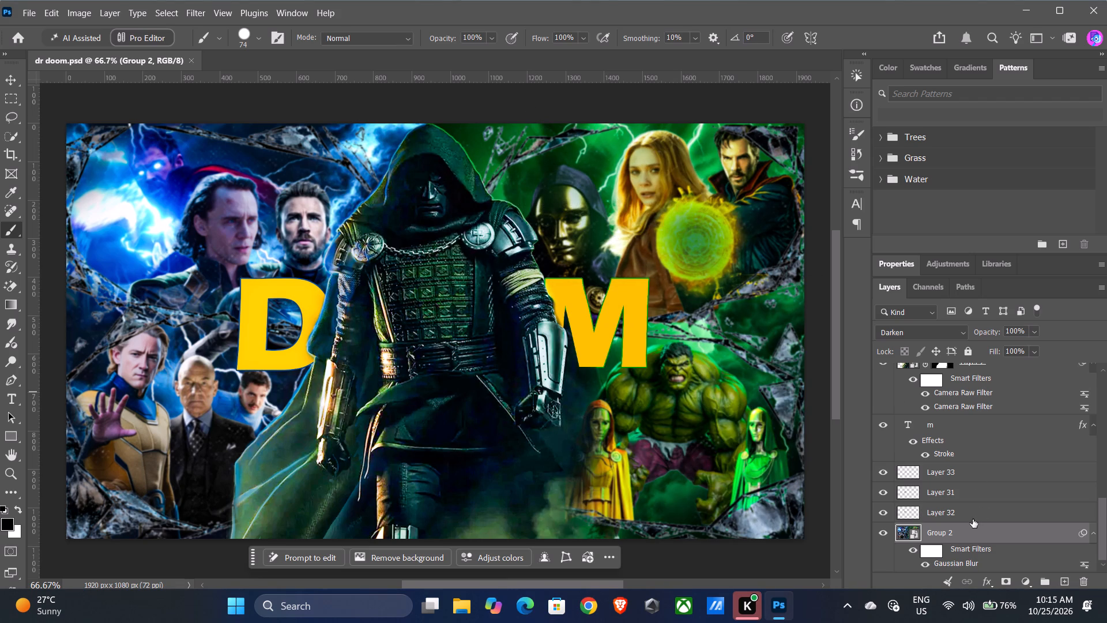
# Select the hidden d copy text layer and activate the Move tool.
pyautogui.scroll(15, 961, 506)
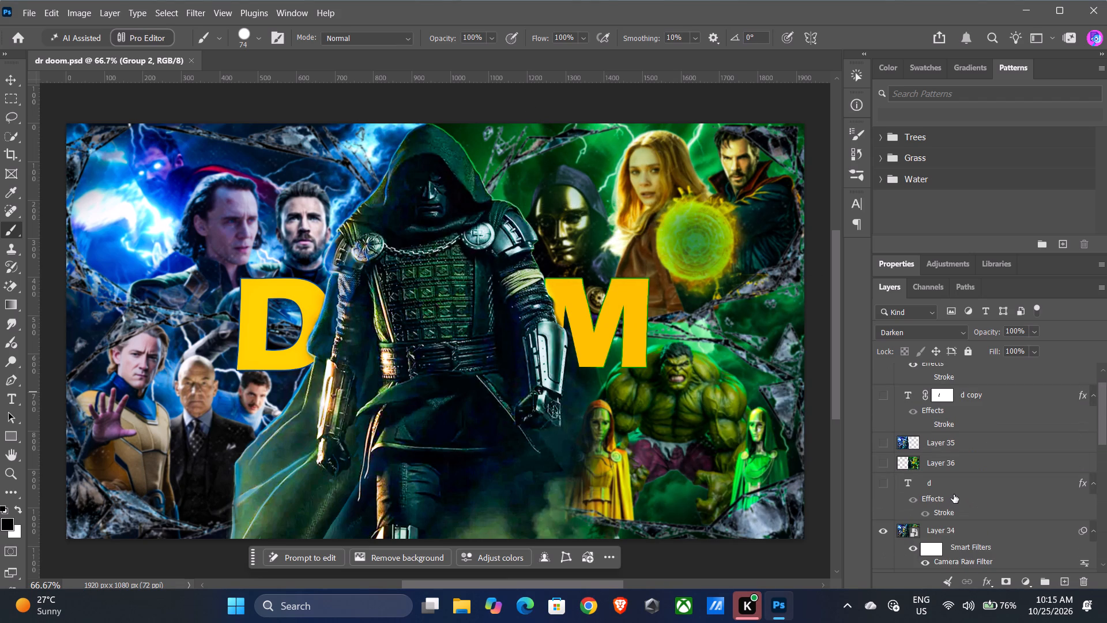
pyautogui.scroll(4, 954, 494)
pyautogui.click(976, 418)
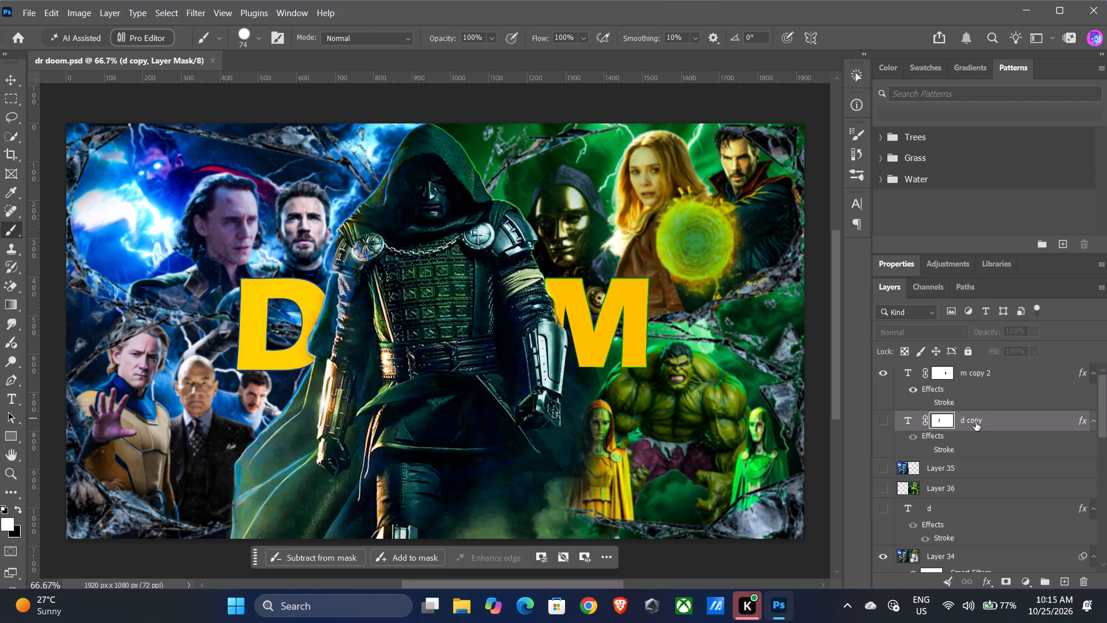
pyautogui.doubleClick(976, 422)
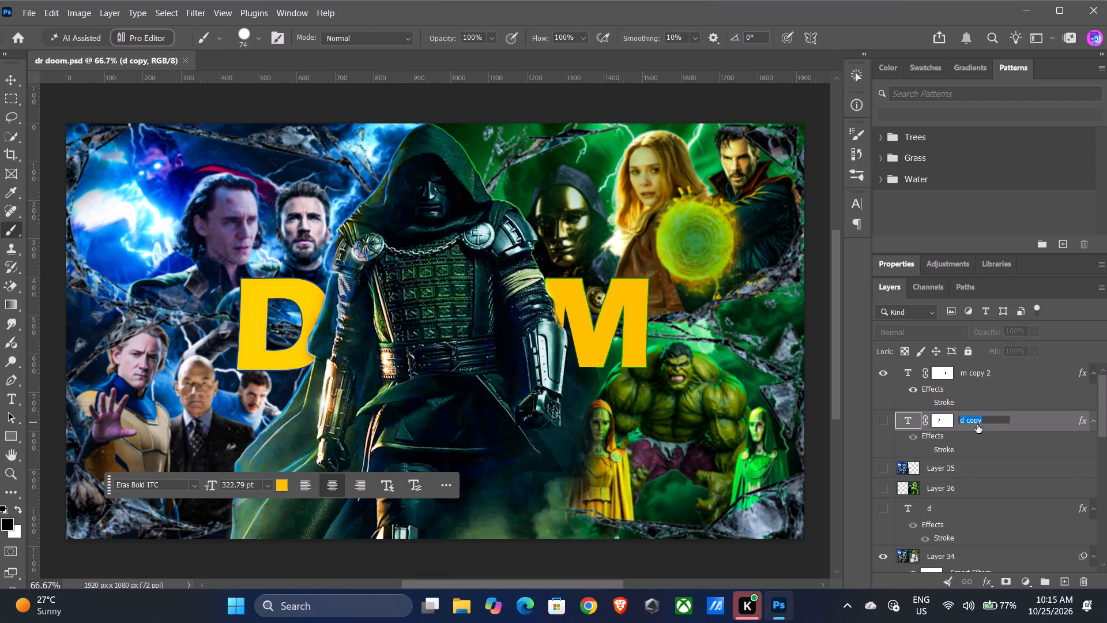
pyautogui.click(5, 73)
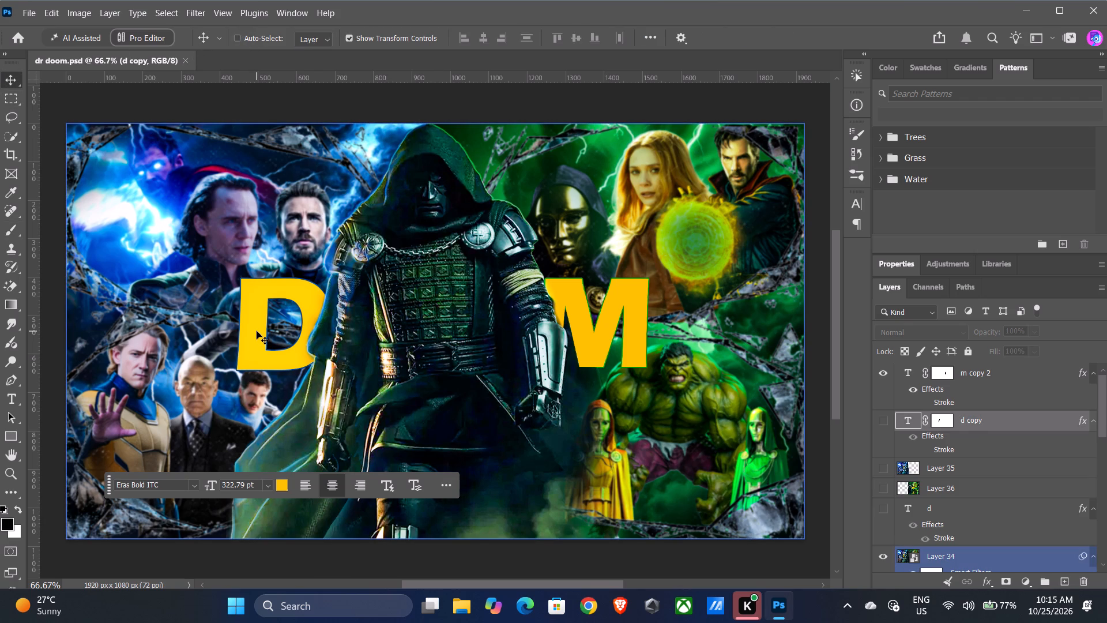
pyautogui.click(978, 421)
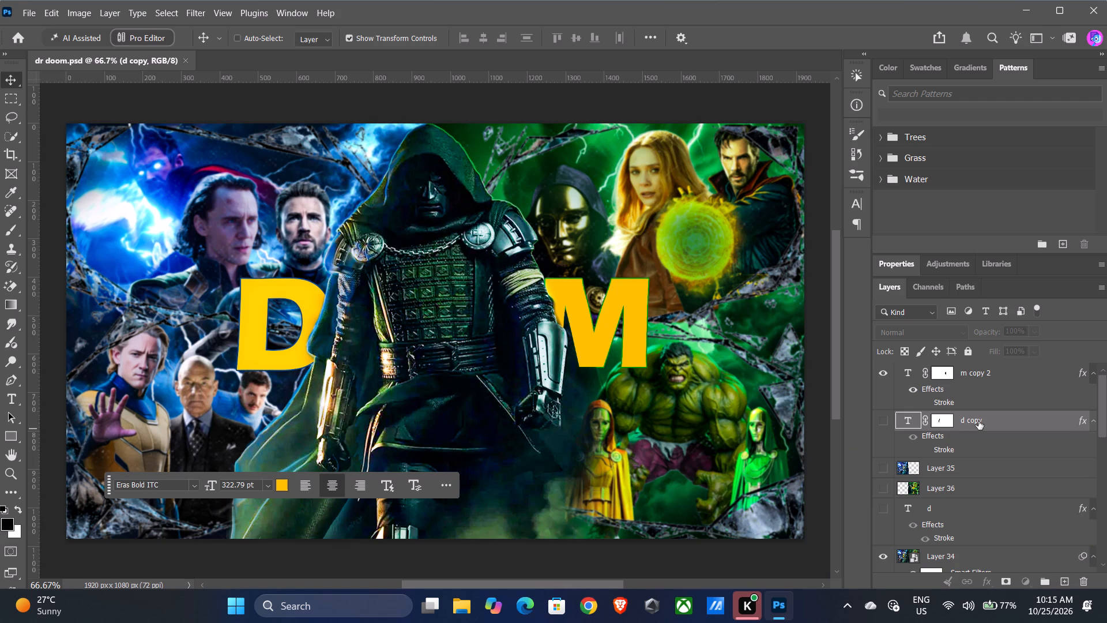
pyautogui.click(978, 420)
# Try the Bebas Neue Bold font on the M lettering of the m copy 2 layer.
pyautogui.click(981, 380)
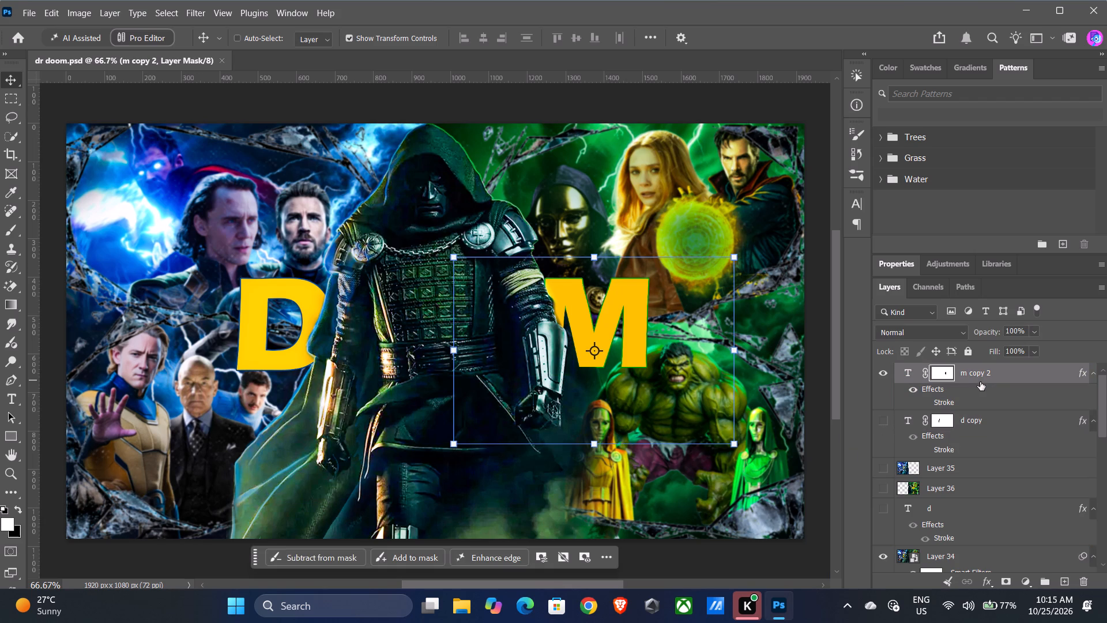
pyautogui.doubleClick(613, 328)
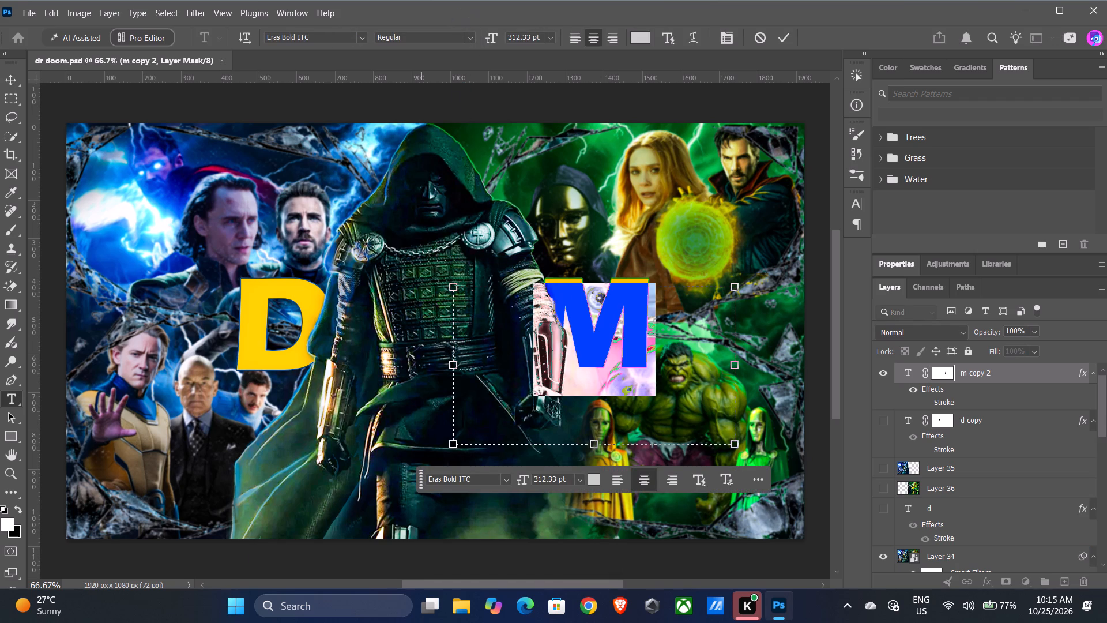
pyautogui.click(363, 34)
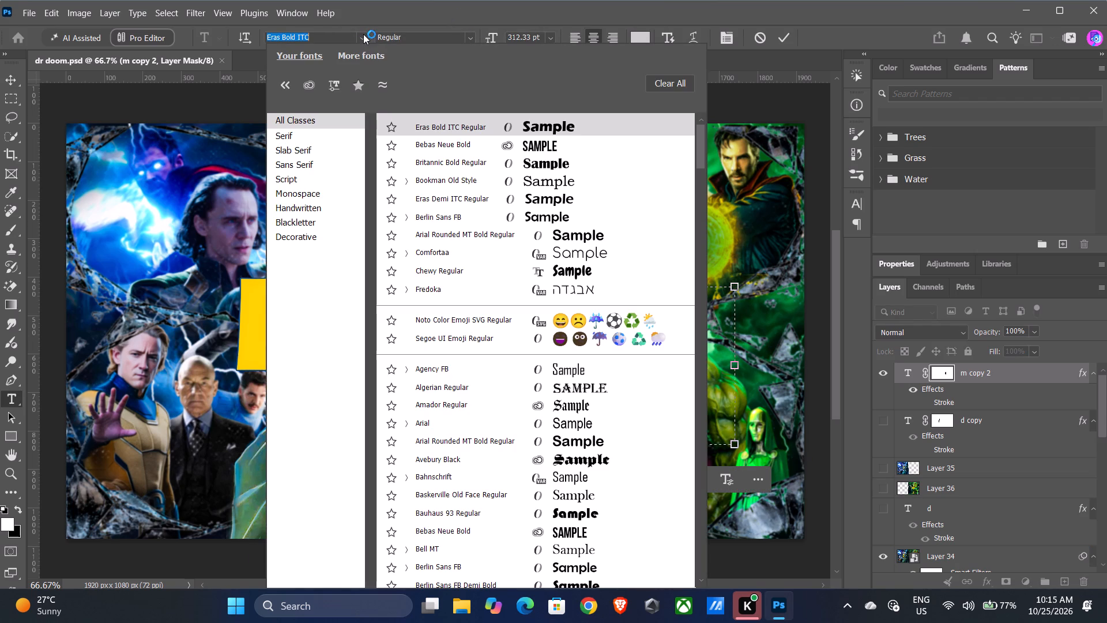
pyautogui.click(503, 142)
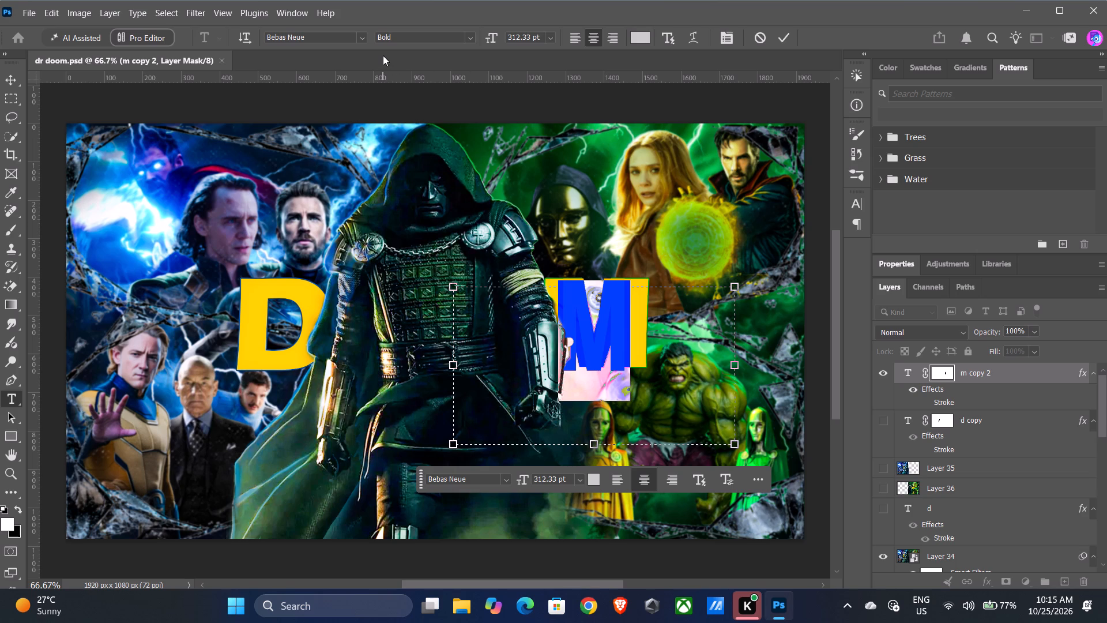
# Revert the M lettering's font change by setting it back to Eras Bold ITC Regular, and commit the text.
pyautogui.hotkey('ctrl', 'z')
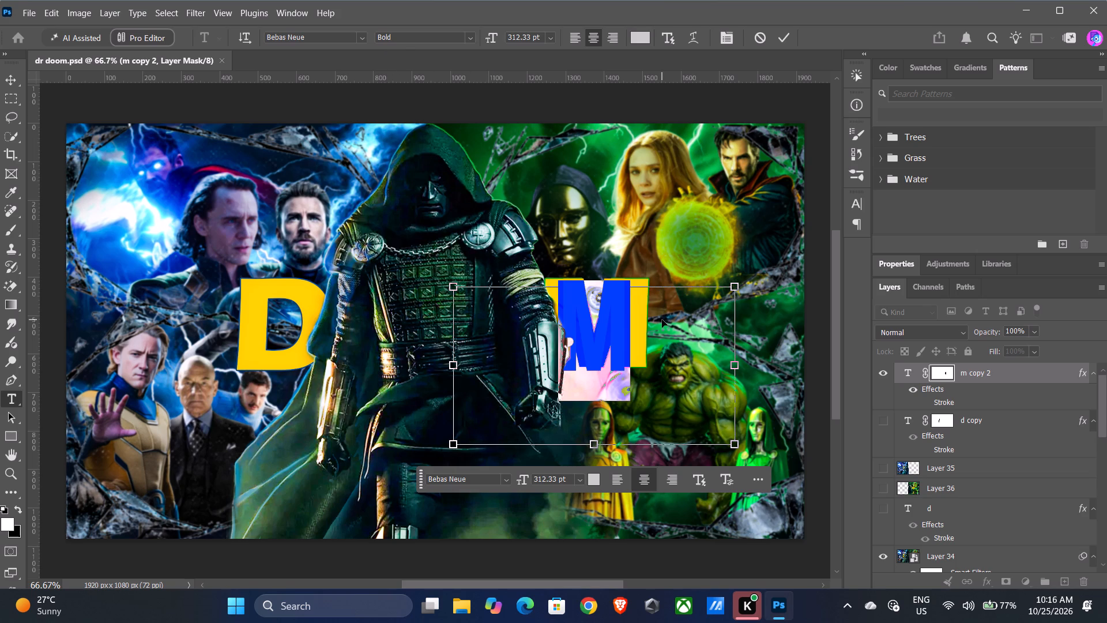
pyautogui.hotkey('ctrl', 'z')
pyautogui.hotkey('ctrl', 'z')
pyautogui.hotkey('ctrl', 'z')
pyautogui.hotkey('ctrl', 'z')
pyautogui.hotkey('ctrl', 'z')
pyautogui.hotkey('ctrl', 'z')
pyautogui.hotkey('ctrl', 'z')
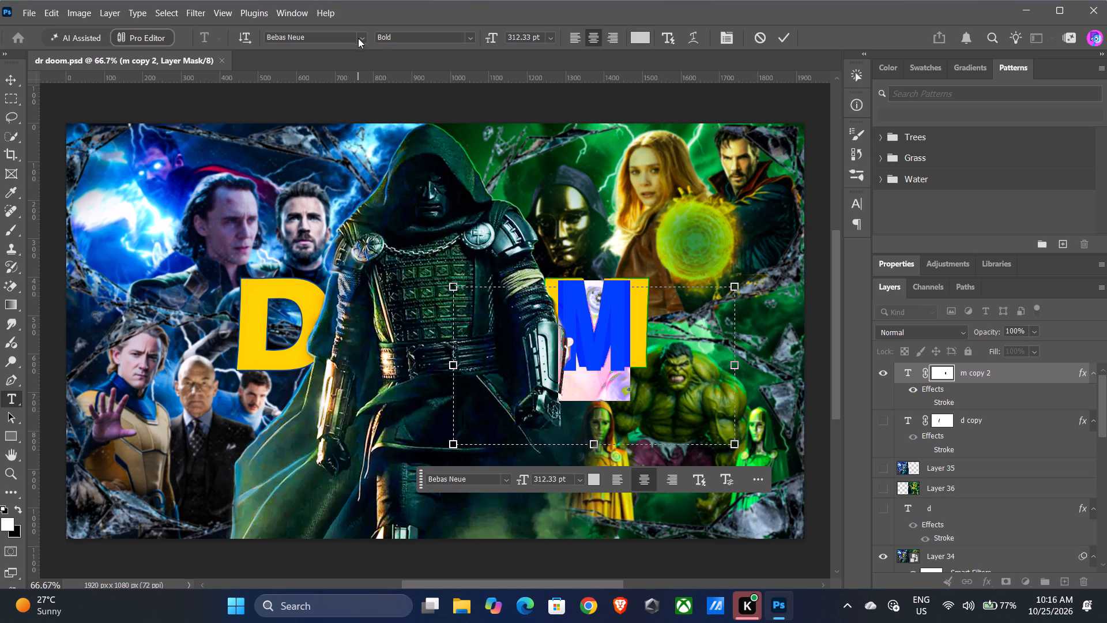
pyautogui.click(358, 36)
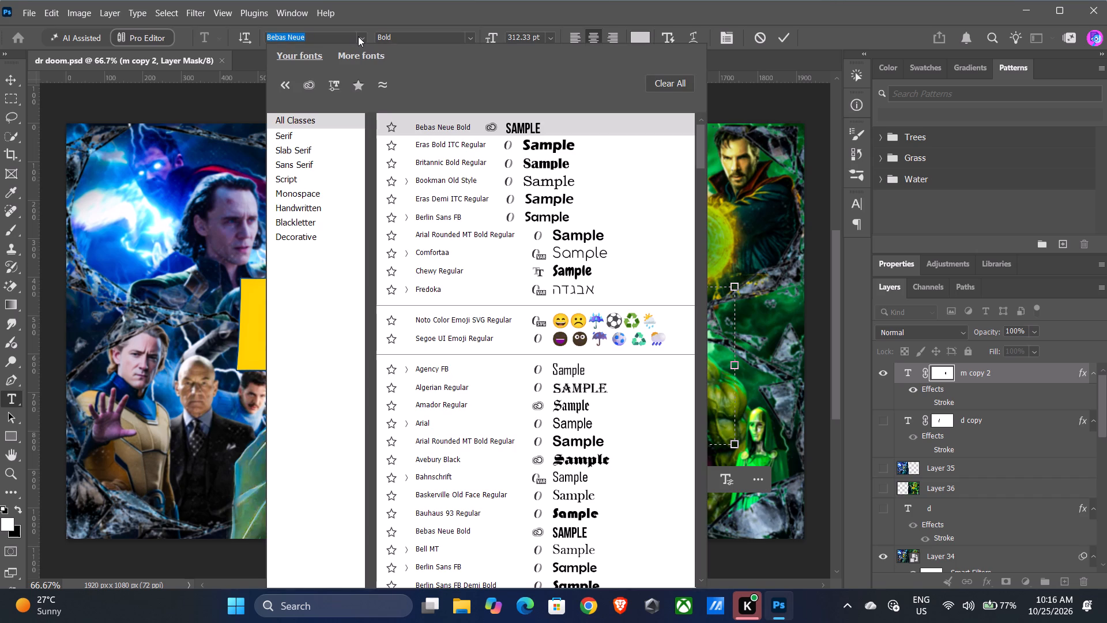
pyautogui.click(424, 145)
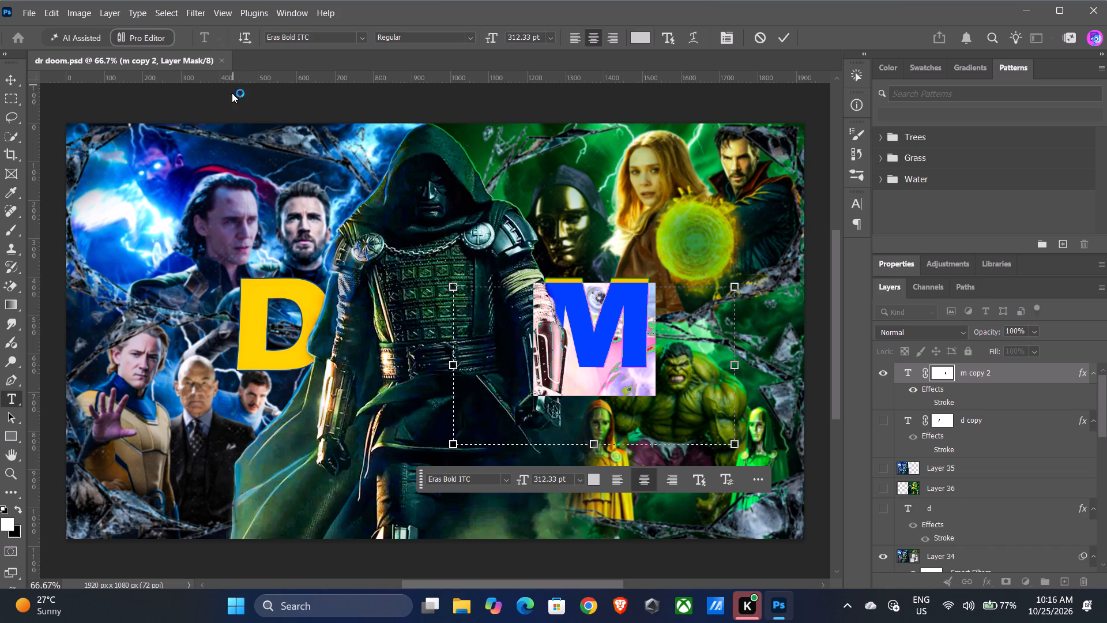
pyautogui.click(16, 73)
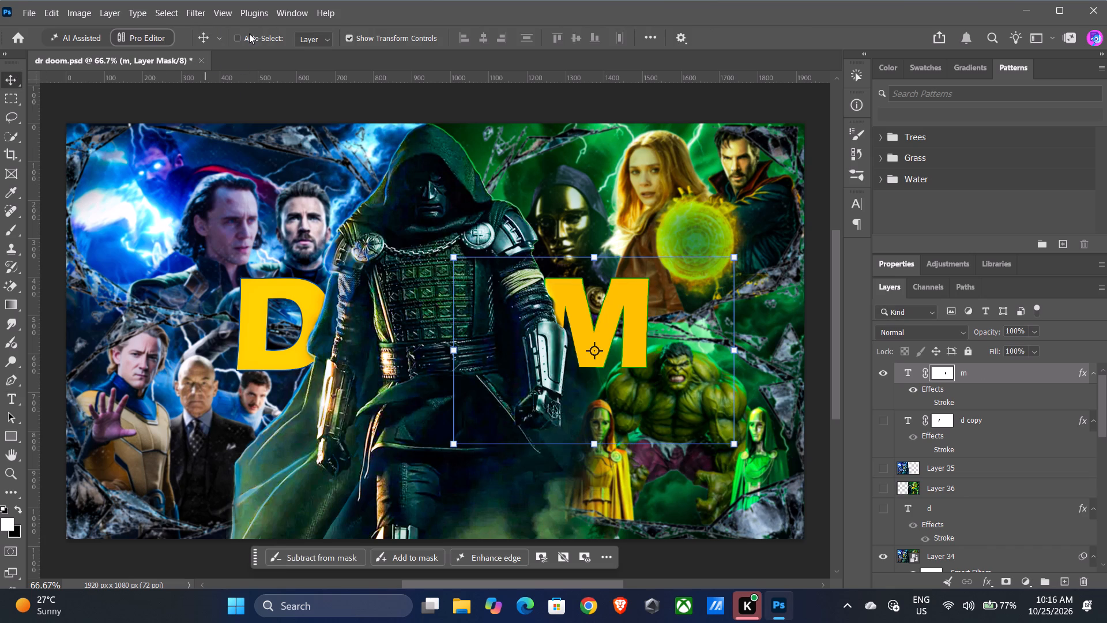
# Turn on Auto-Select for layers with the Move tool and select the layer under the D lettering on the canvas.
pyautogui.click(239, 36)
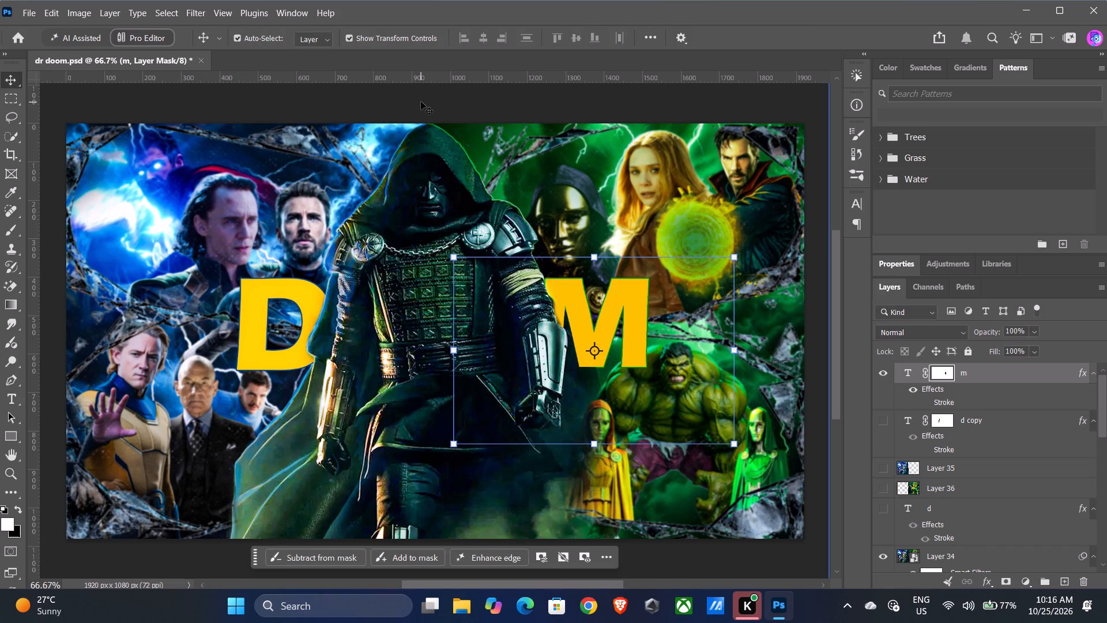
pyautogui.click(421, 101)
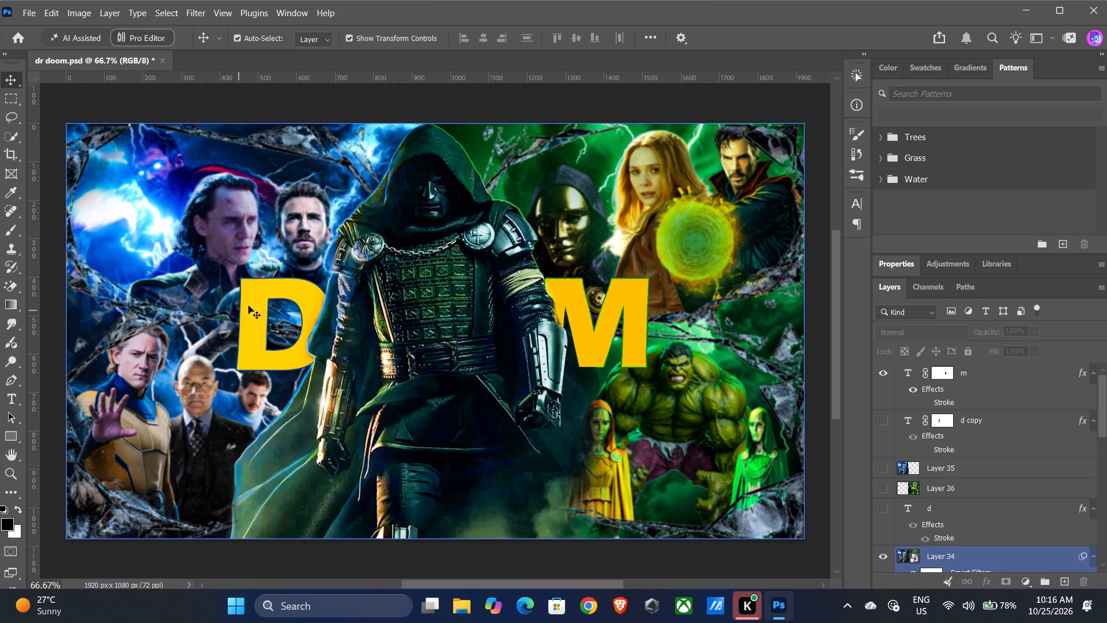
pyautogui.click(250, 322)
pyautogui.doubleClick(250, 322)
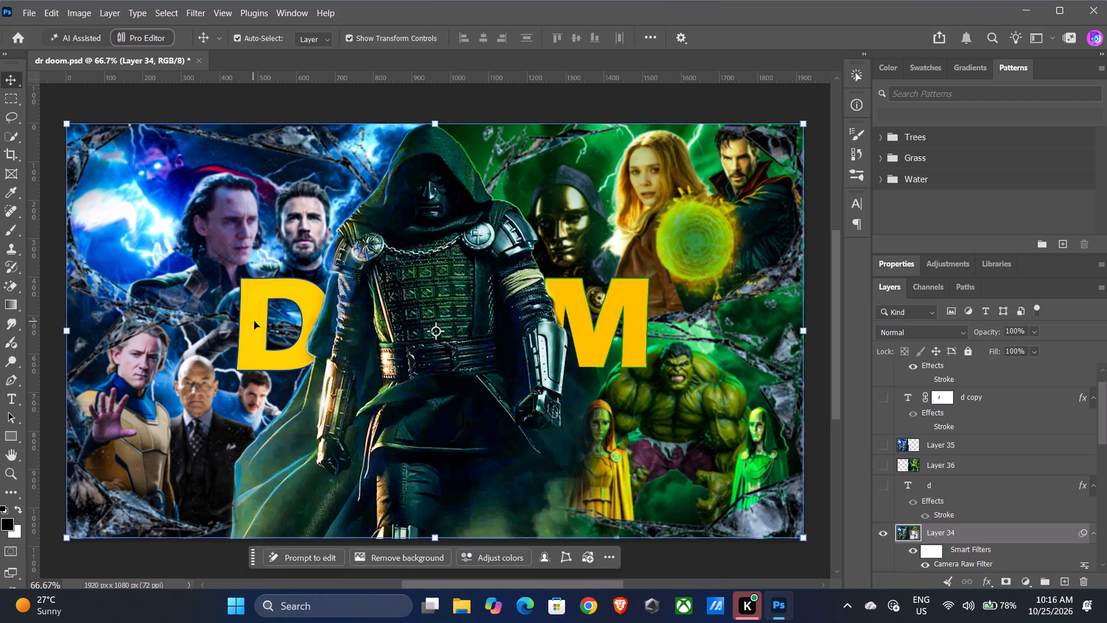
pyautogui.doubleClick(256, 321)
pyautogui.tripleClick(258, 320)
# Look through the poster's layer stack for the D lettering and select the hidden d text layer.
pyautogui.scroll(-3, 1010, 459)
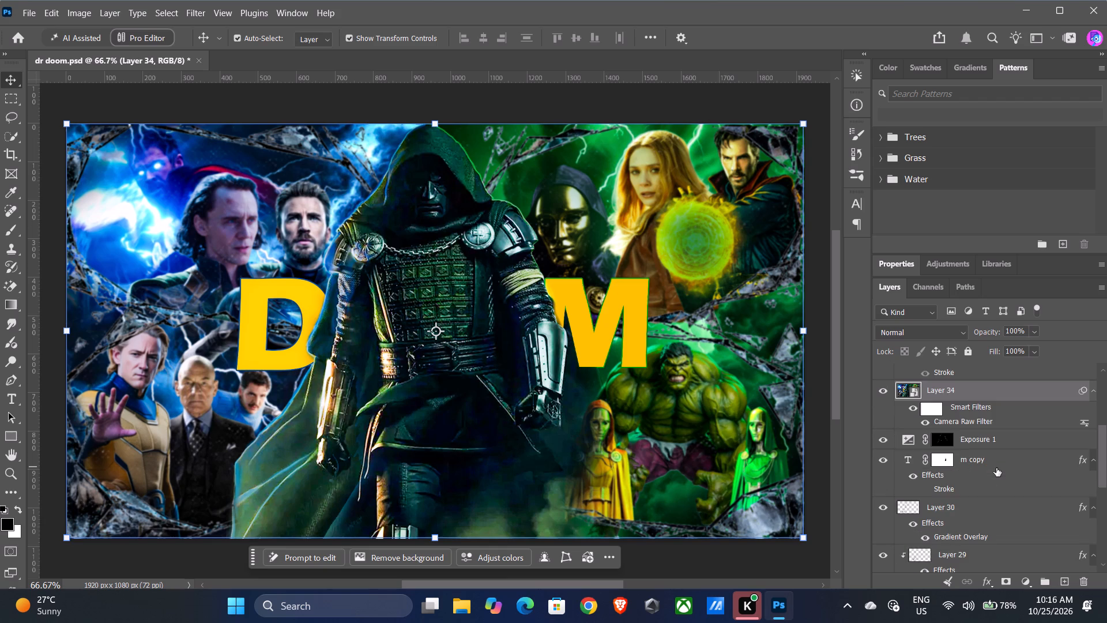
pyautogui.scroll(-2, 996, 468)
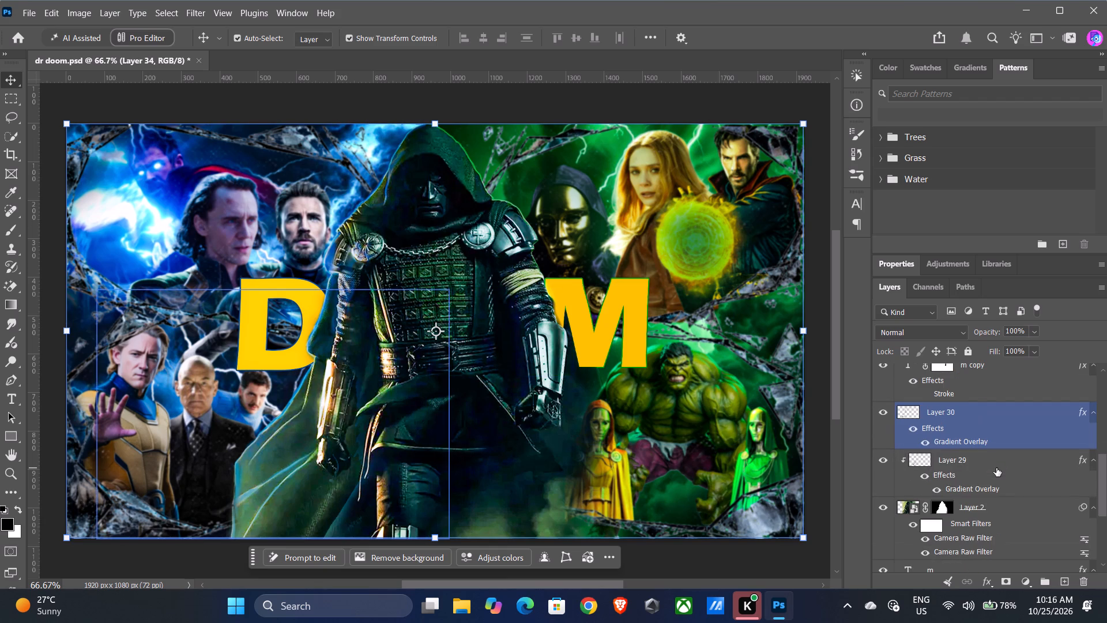
pyautogui.scroll(-3, 996, 468)
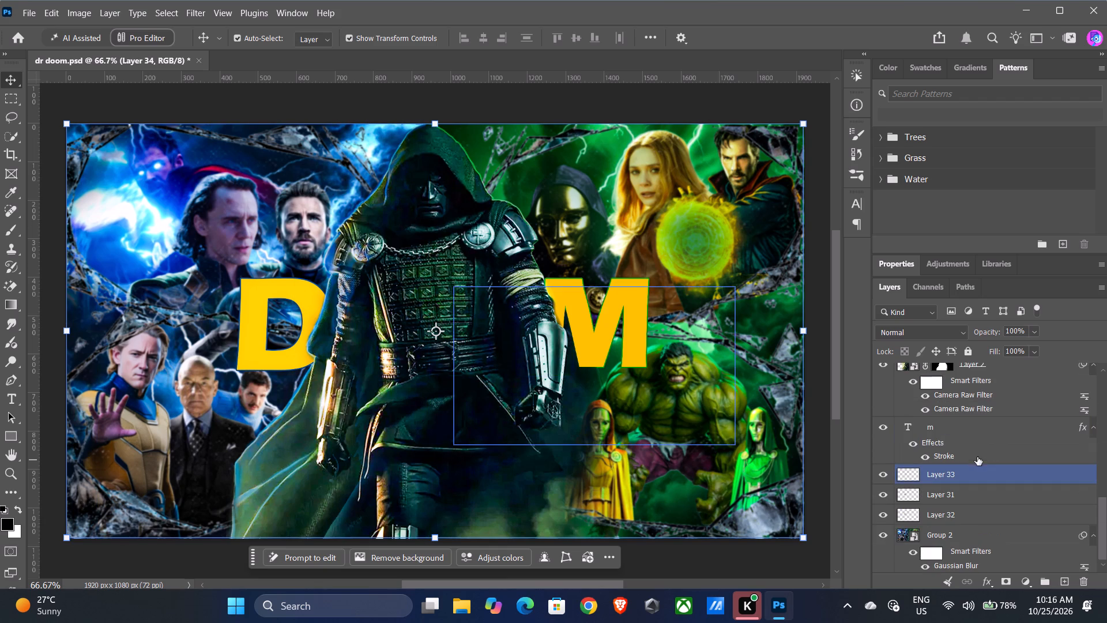
pyautogui.scroll(-4, 972, 494)
pyautogui.scroll(1, 972, 494)
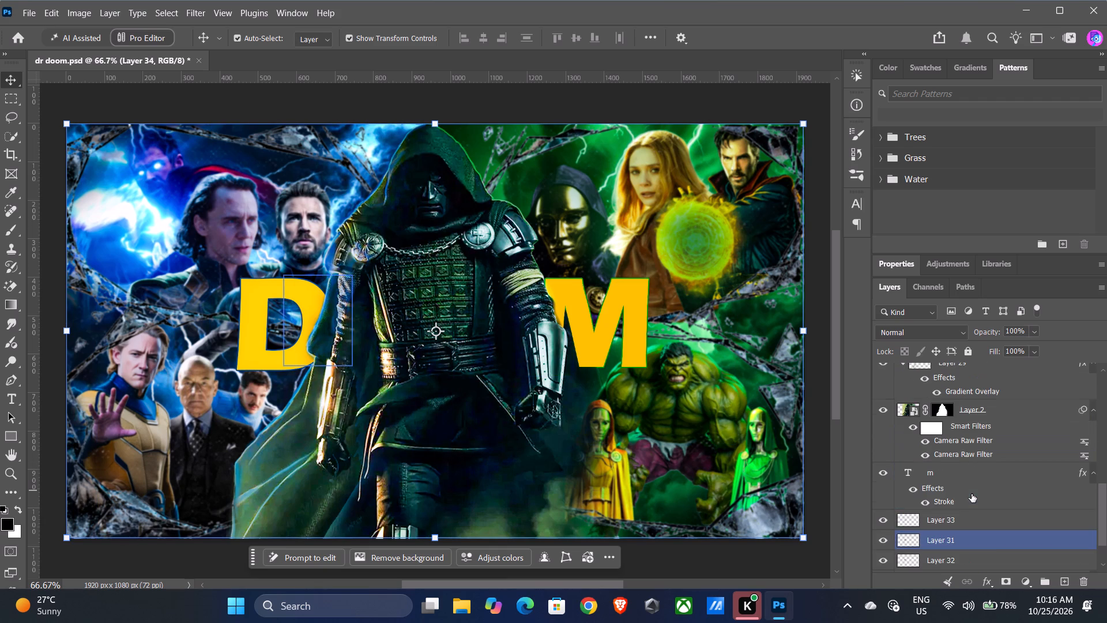
pyautogui.scroll(2, 972, 494)
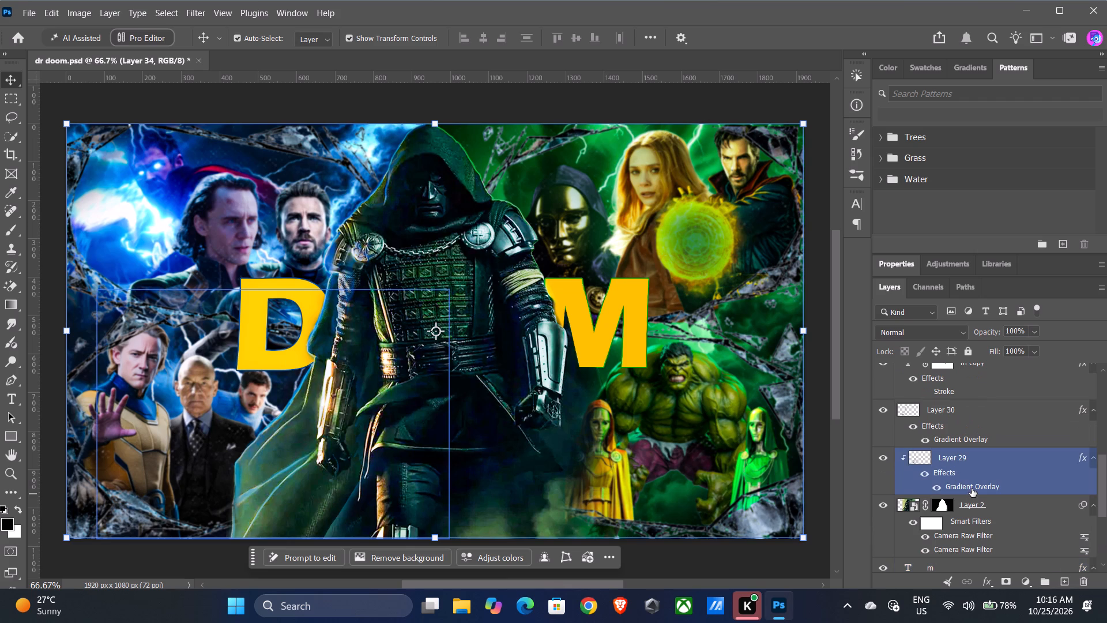
pyautogui.scroll(2, 972, 487)
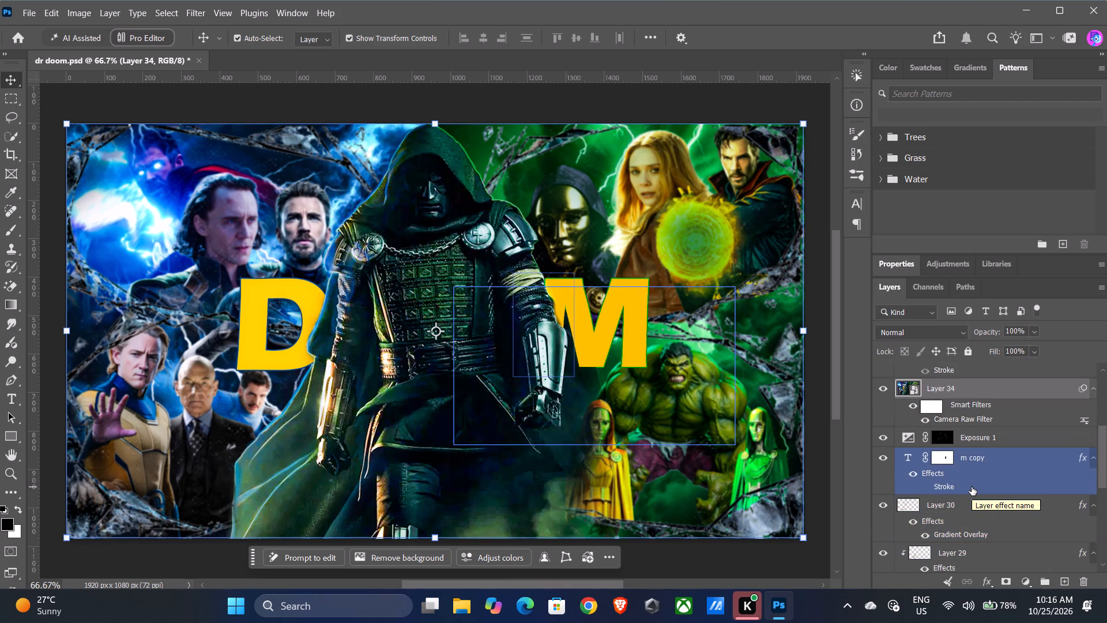
pyautogui.scroll(4, 972, 487)
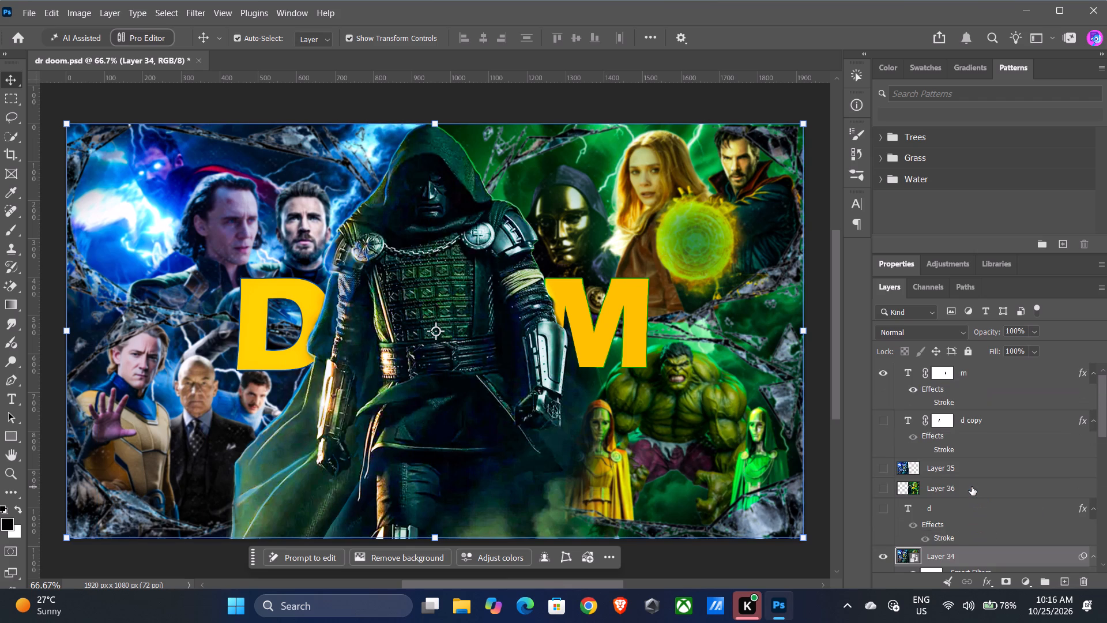
pyautogui.click(939, 513)
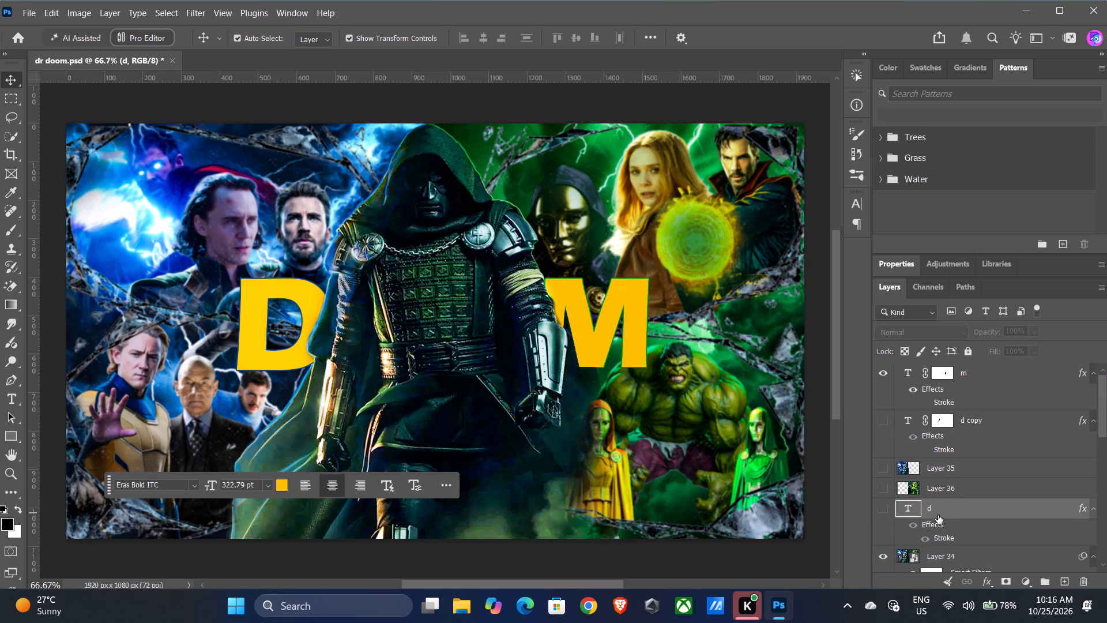
# Examine the poster's layer stack again, from the topmost text layers down to the Group 2 smart object.
pyautogui.scroll(5, 957, 511)
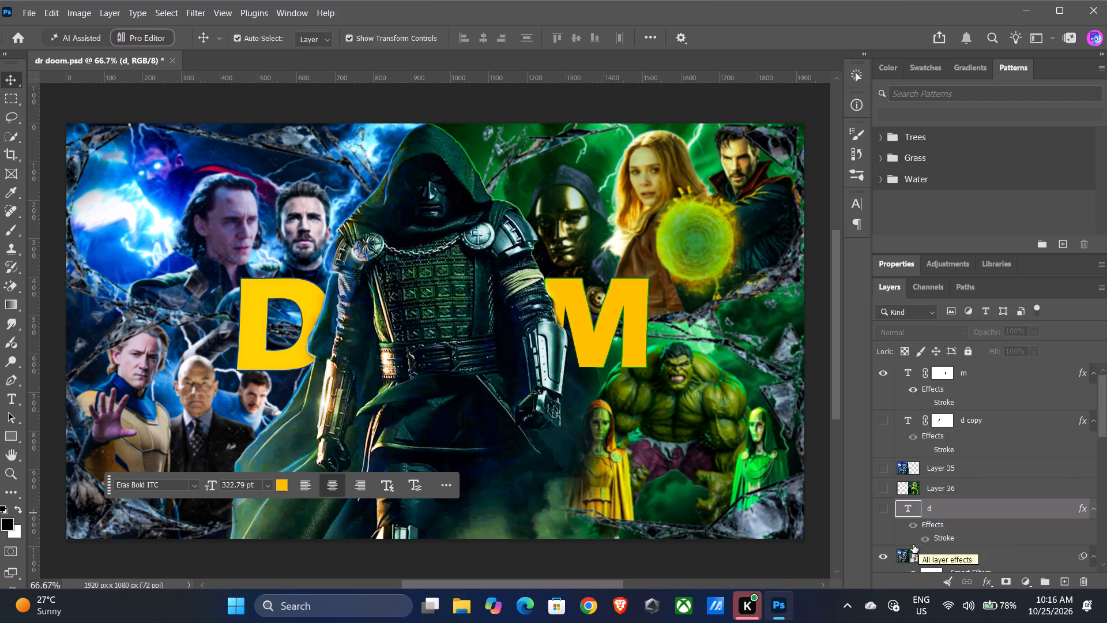
pyautogui.scroll(-2, 992, 512)
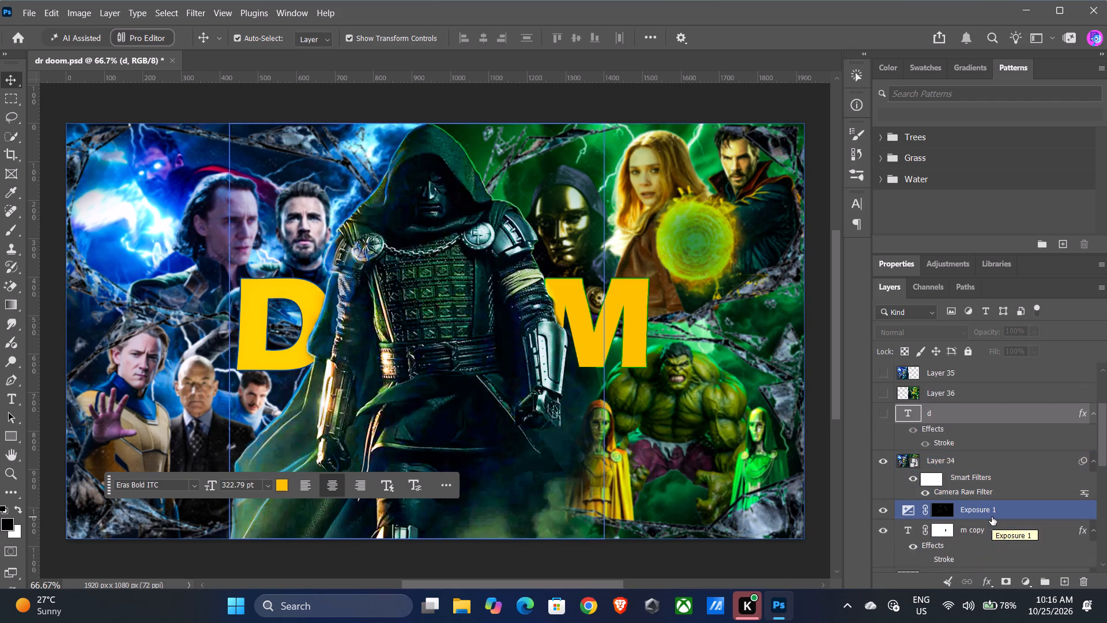
pyautogui.scroll(-2, 992, 517)
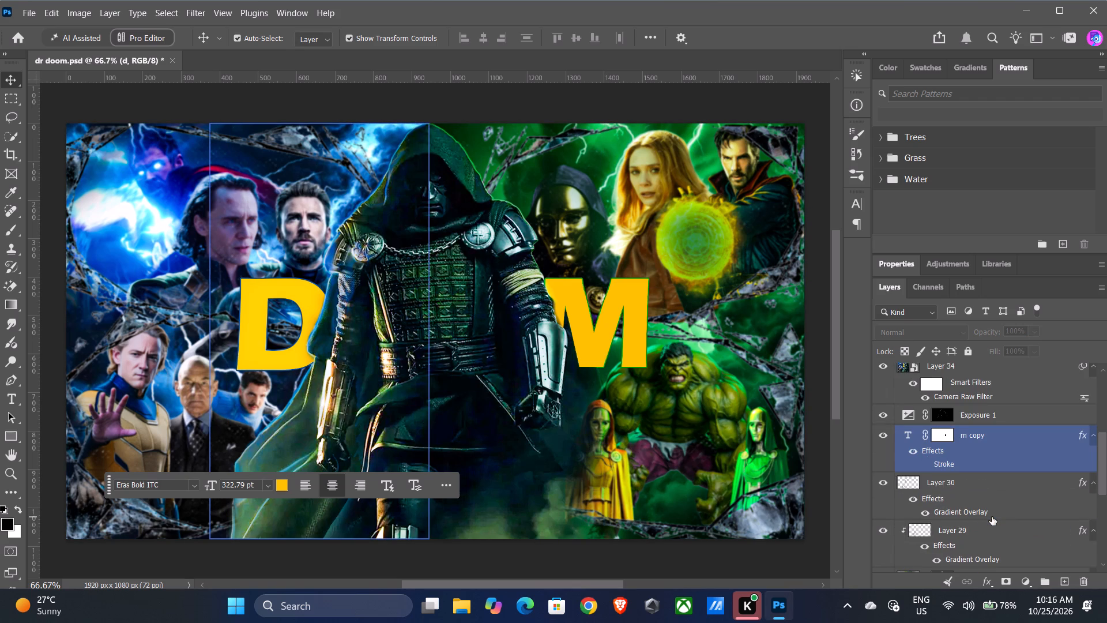
pyautogui.scroll(-3, 992, 517)
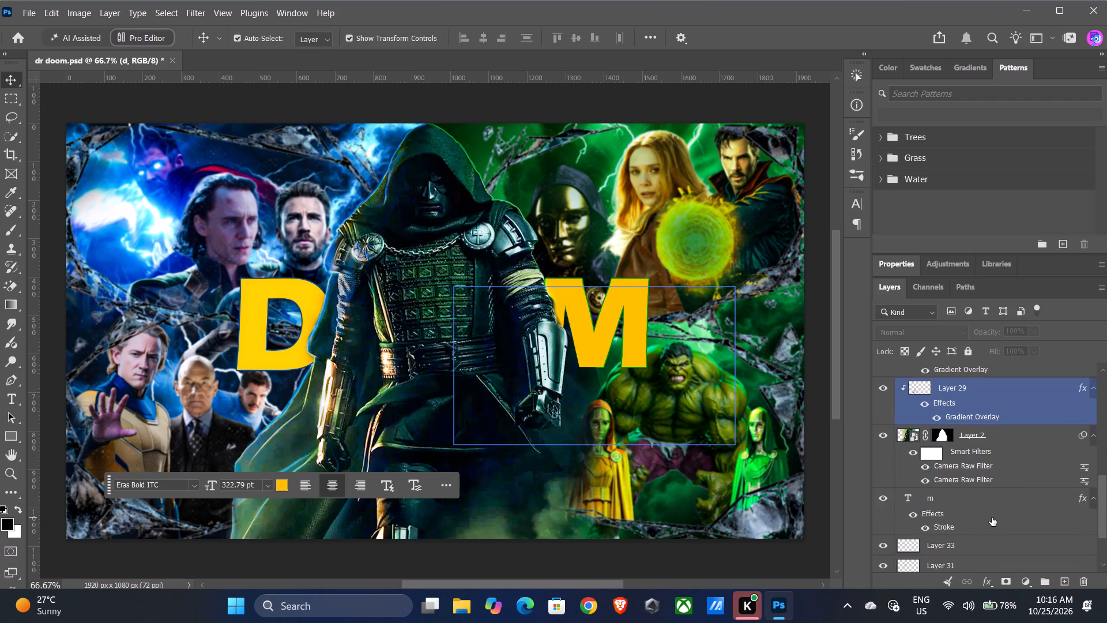
pyautogui.scroll(-4, 992, 517)
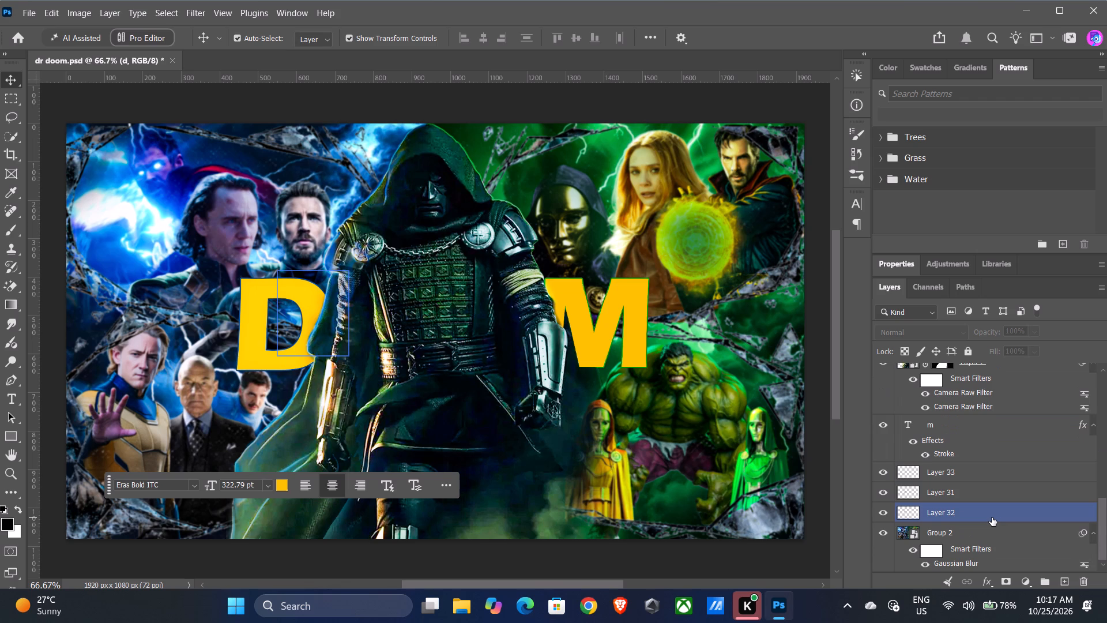
pyautogui.scroll(-2, 992, 518)
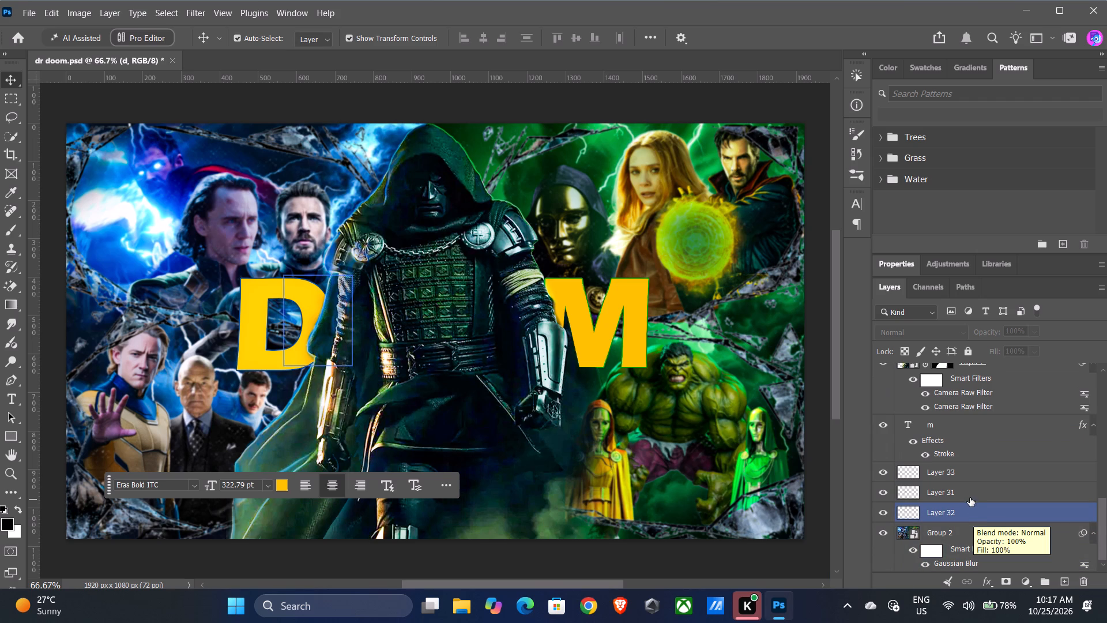
# Open the Group 2 smart object's contents and examine the layers inside Group 1's angrs x group.
pyautogui.doubleClick(910, 531)
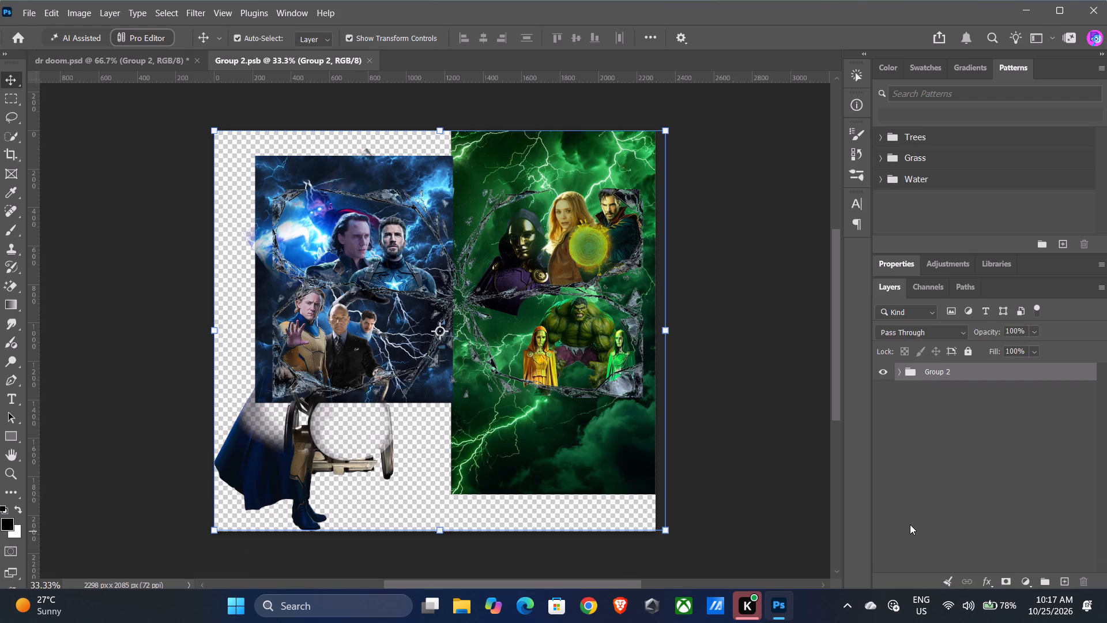
pyautogui.click(897, 369)
pyautogui.click(910, 419)
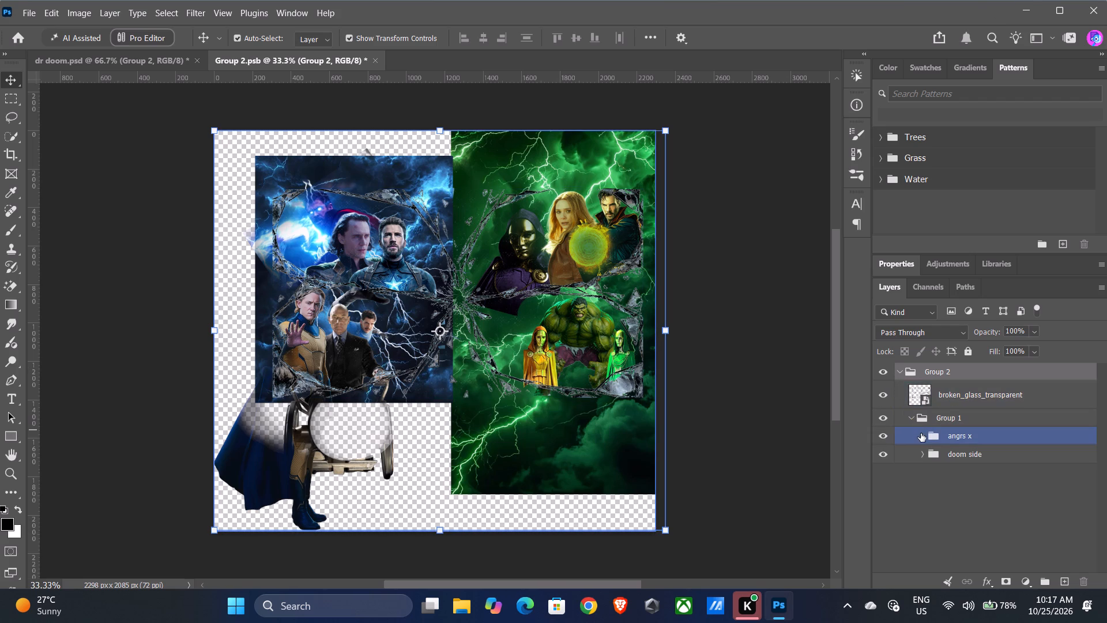
pyautogui.click(921, 433)
pyautogui.scroll(-9, 927, 471)
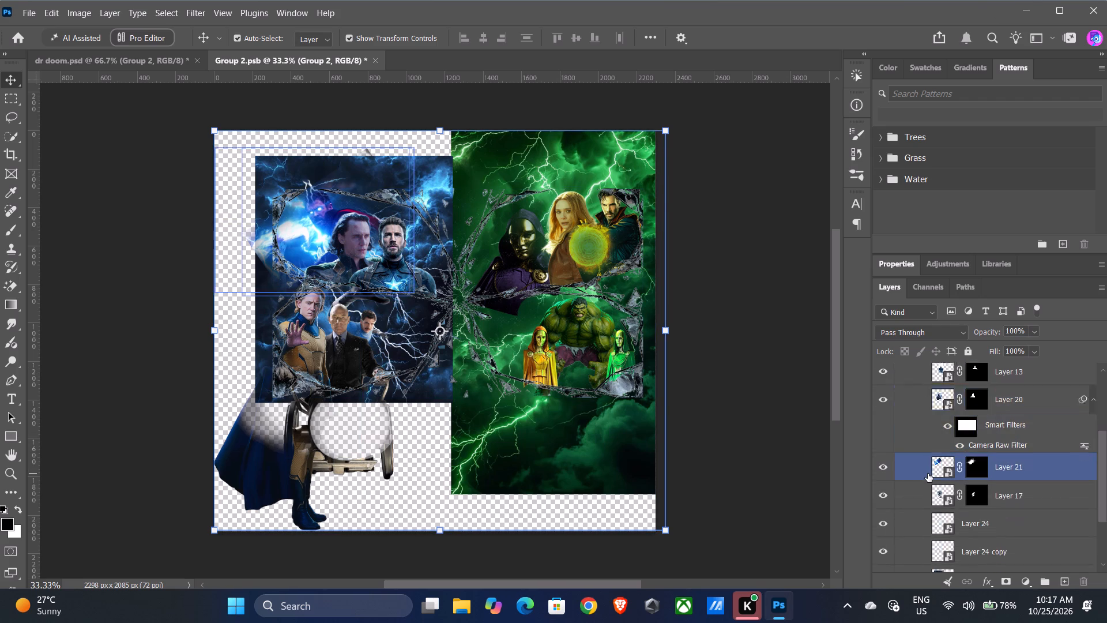
pyautogui.scroll(-11, 928, 474)
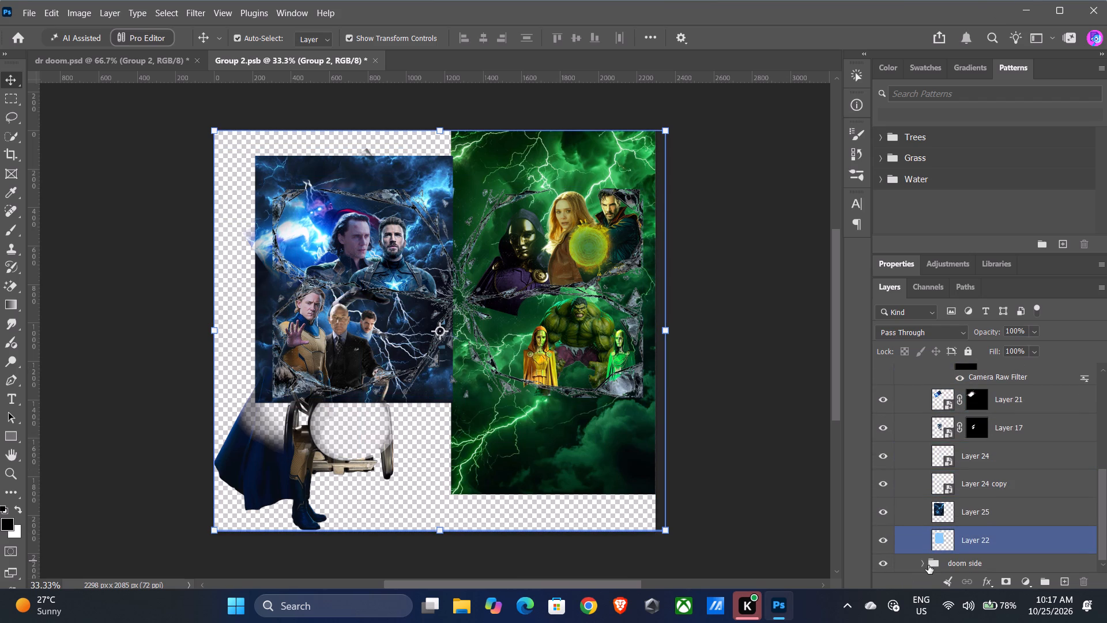
# Expand the doom side group and examine its layers down to Layer 0.
pyautogui.click(923, 563)
pyautogui.scroll(-4, 940, 502)
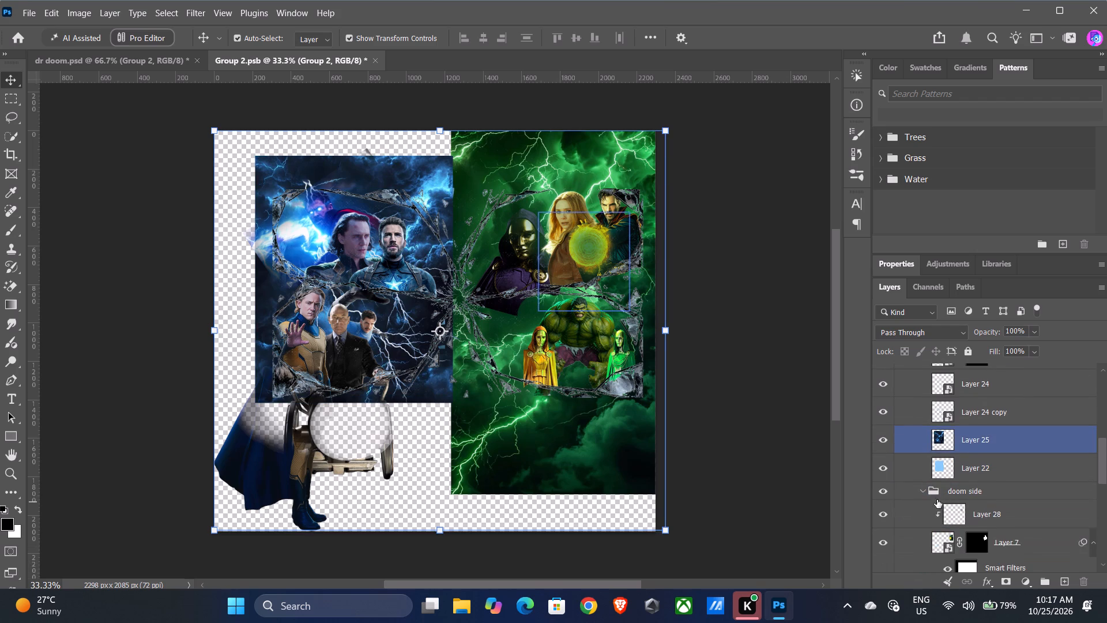
pyautogui.scroll(-5, 921, 497)
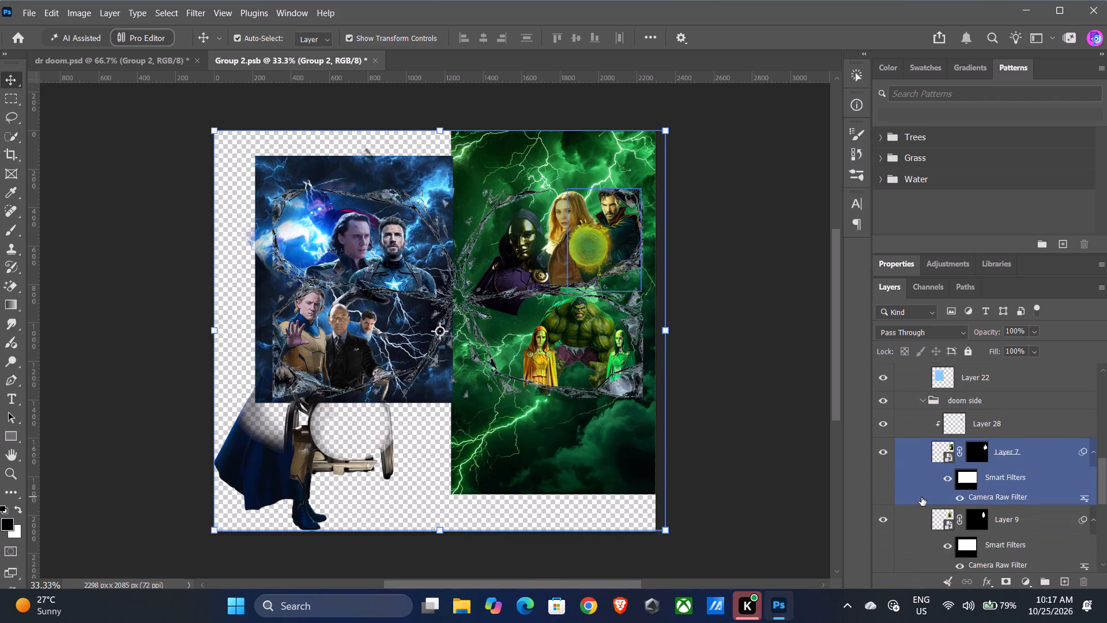
pyautogui.scroll(-8, 921, 497)
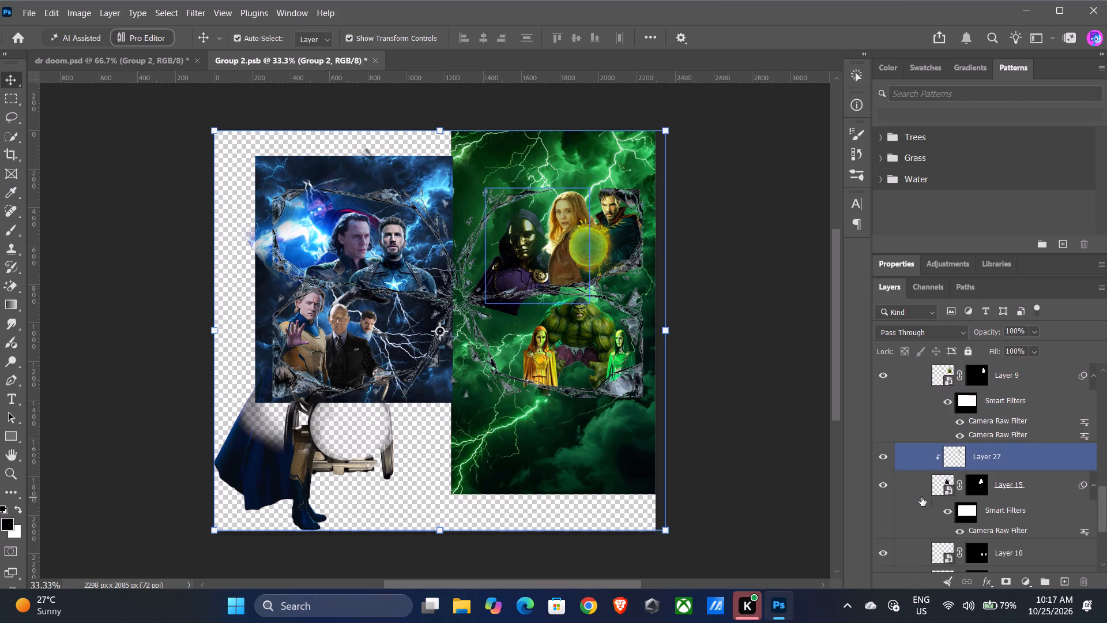
pyautogui.scroll(-5, 921, 497)
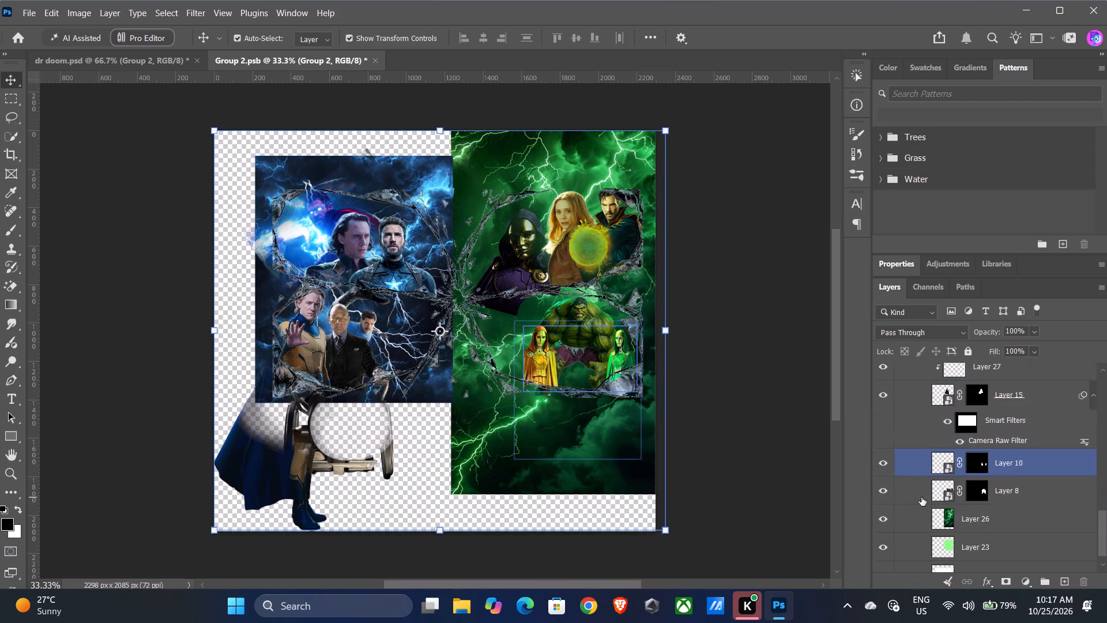
pyautogui.scroll(-12, 921, 497)
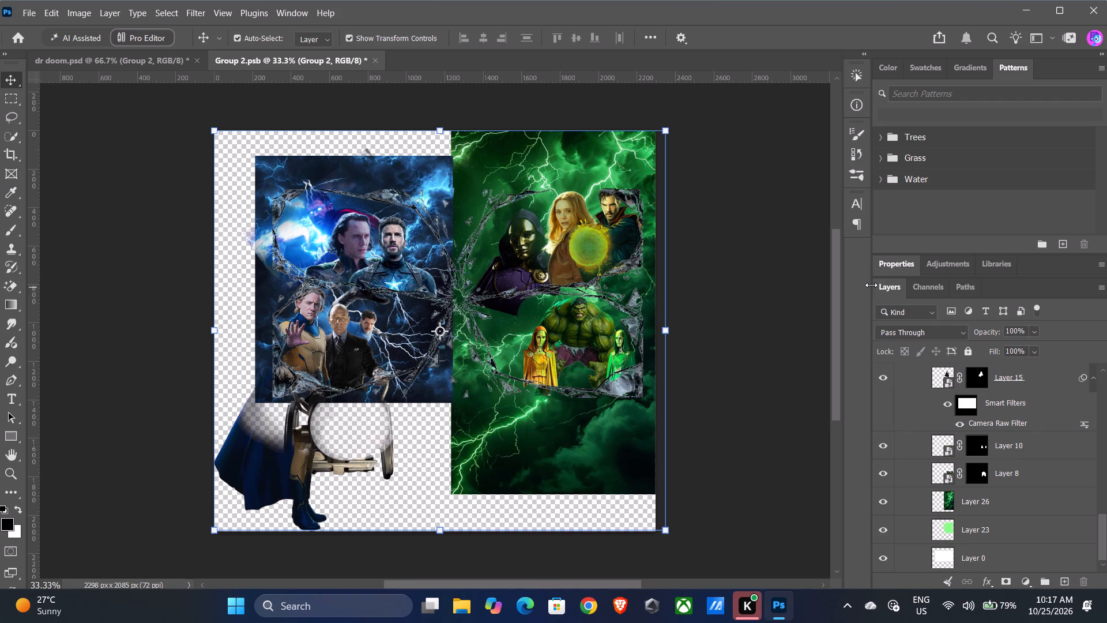
pyautogui.scroll(6, 955, 534)
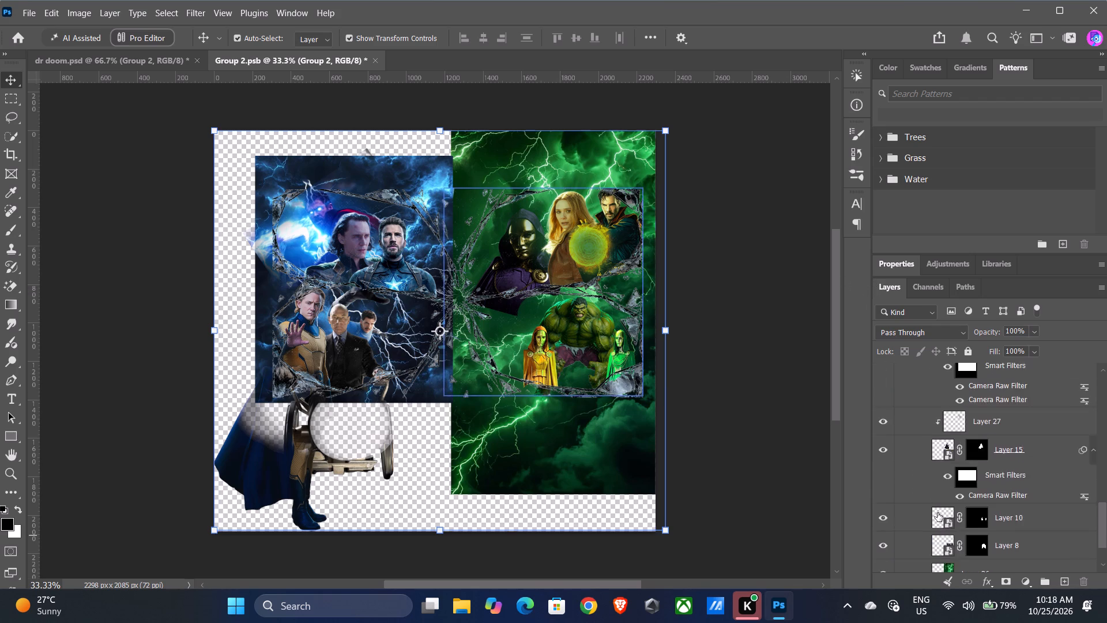
pyautogui.scroll(20, 937, 513)
pyautogui.scroll(3, 937, 513)
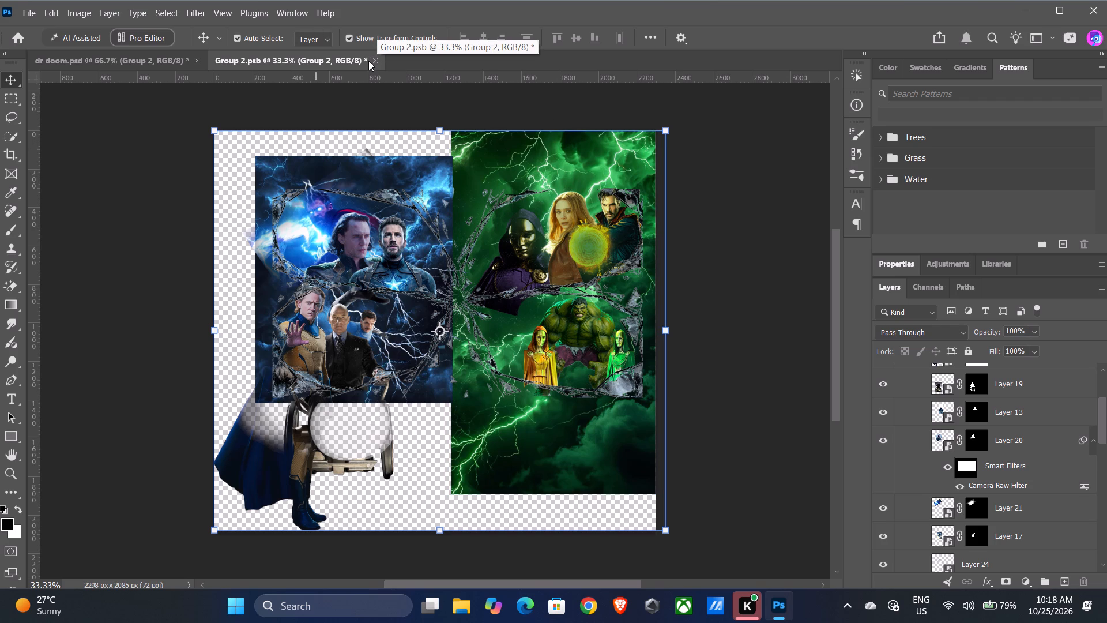
# Close Group 2.psb without saving its changes and return to the poster document.
pyautogui.click(368, 60)
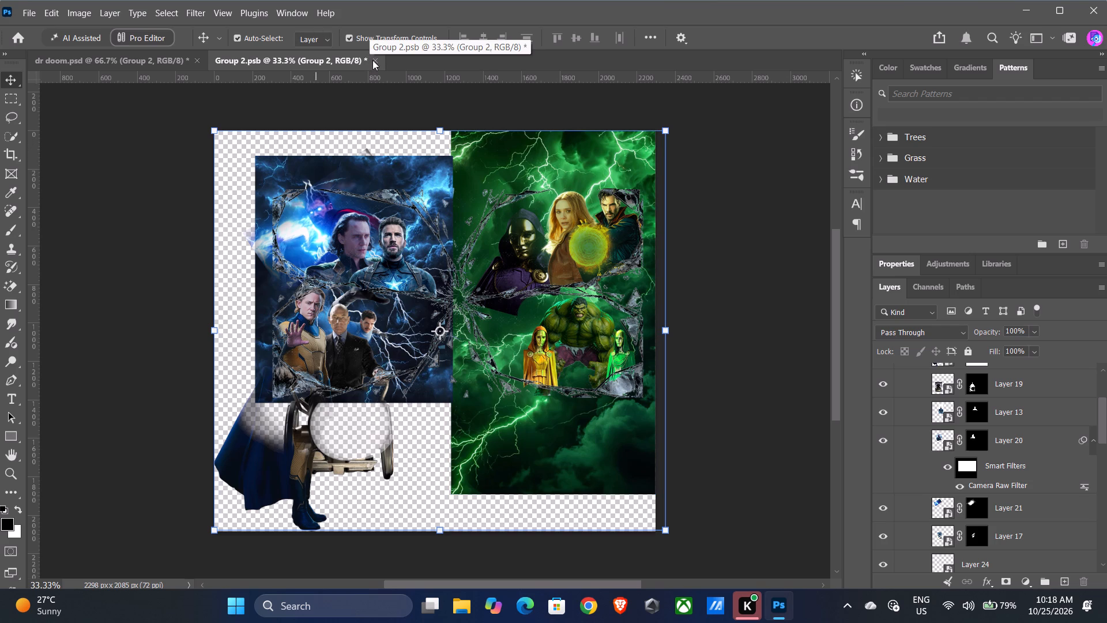
pyautogui.click(372, 60)
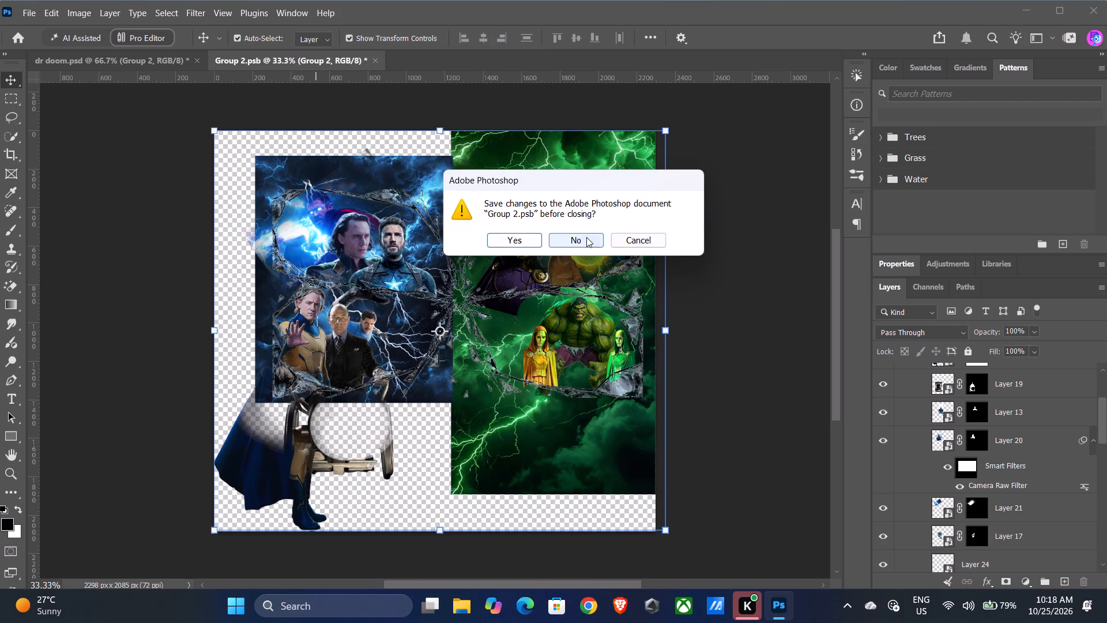
pyautogui.click(586, 237)
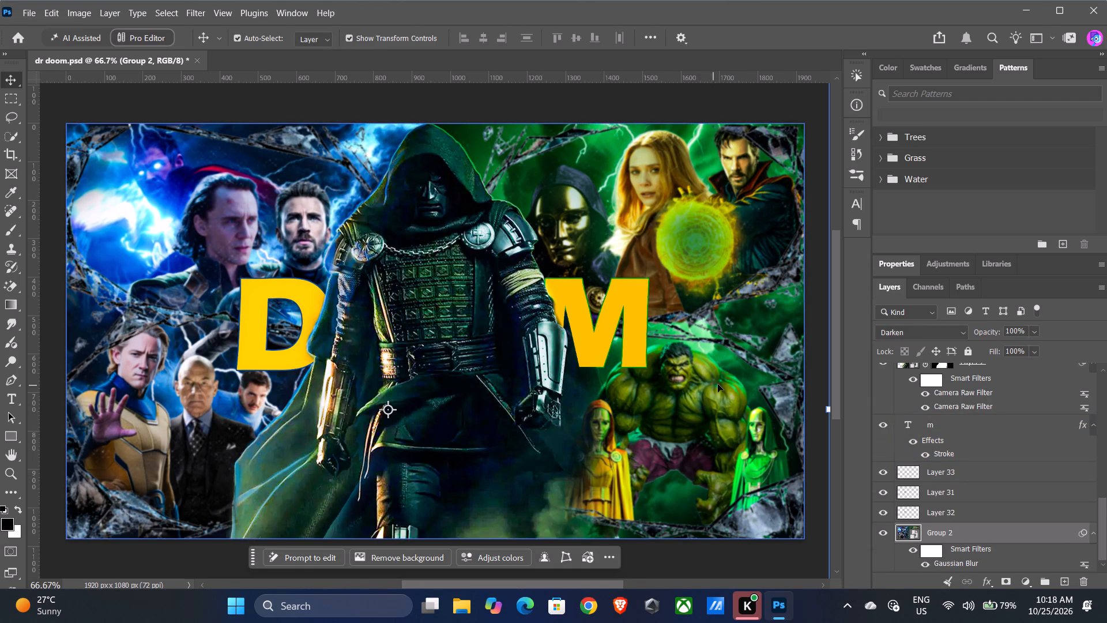
# Toggle the visibility of Layer 32, Layer 31 and Layer 33 off and on to check what each contributes.
pyautogui.scroll(-2, 965, 453)
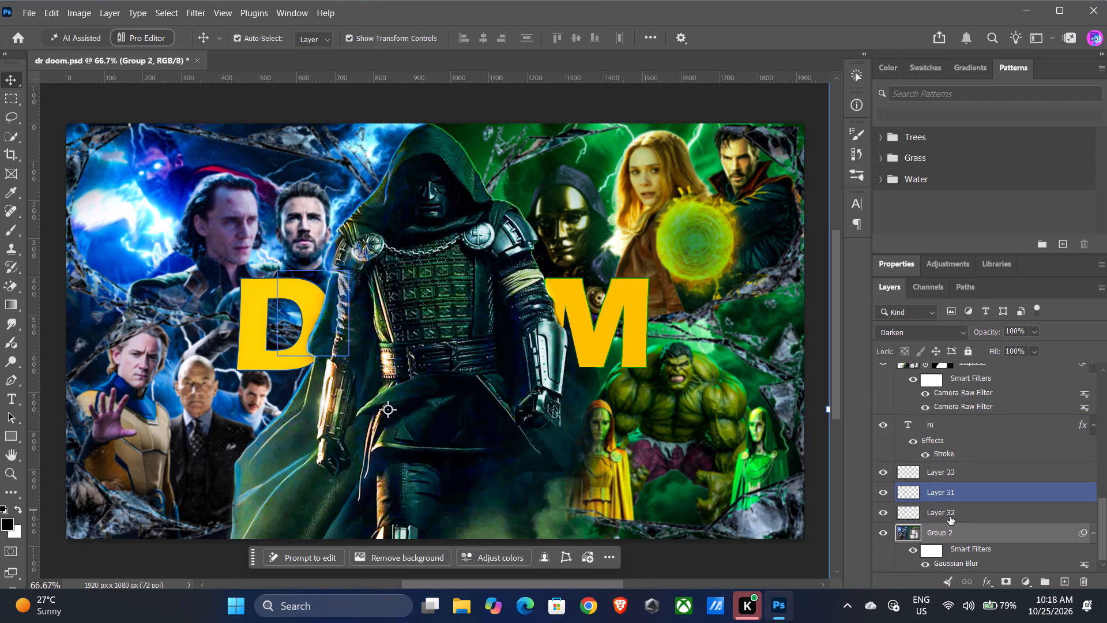
pyautogui.click(884, 511)
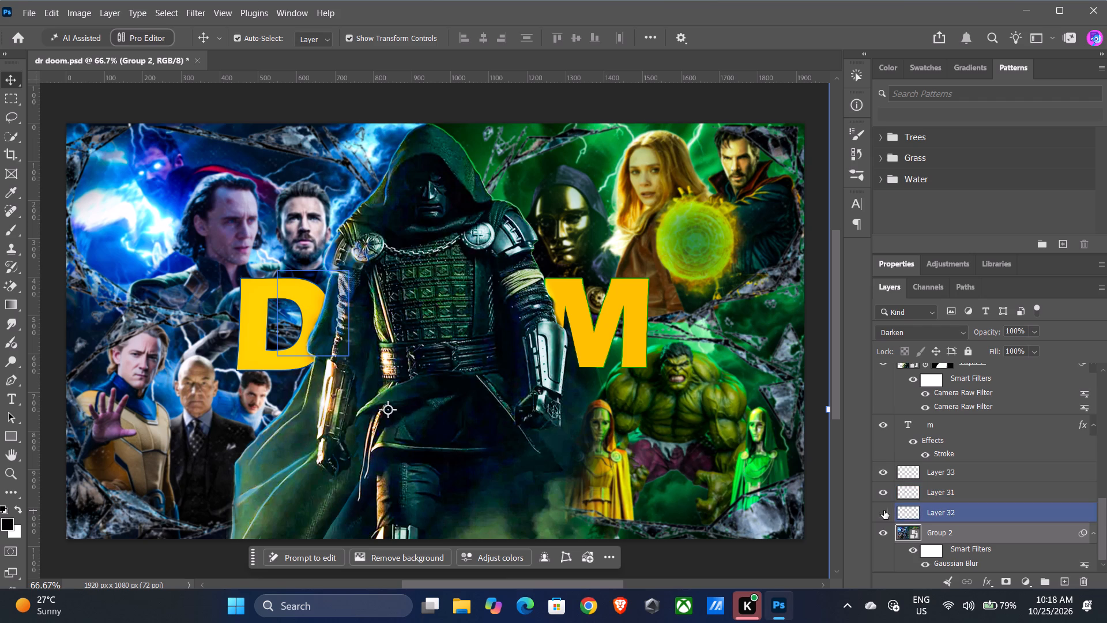
pyautogui.click(884, 515)
pyautogui.click(881, 490)
pyautogui.click(881, 490)
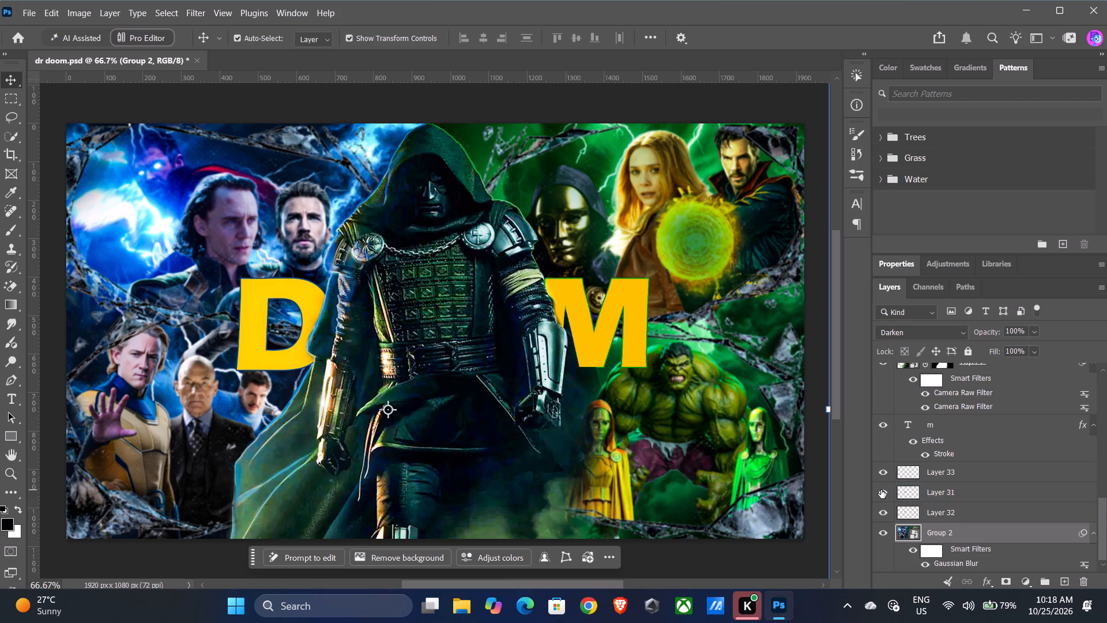
pyautogui.click(881, 471)
pyautogui.click(881, 471)
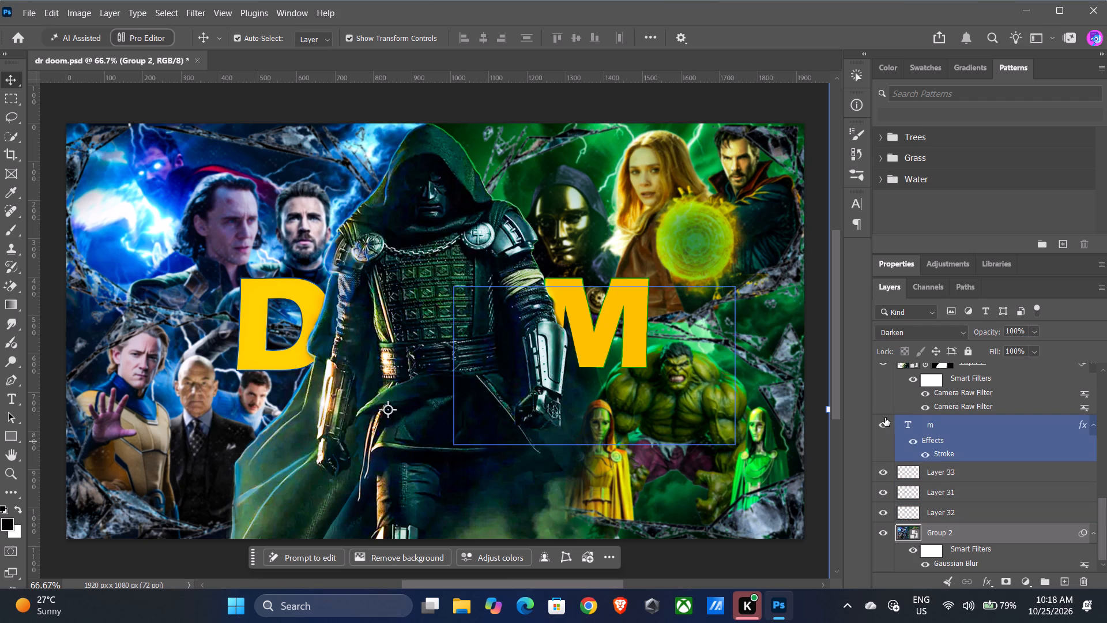
pyautogui.click(876, 475)
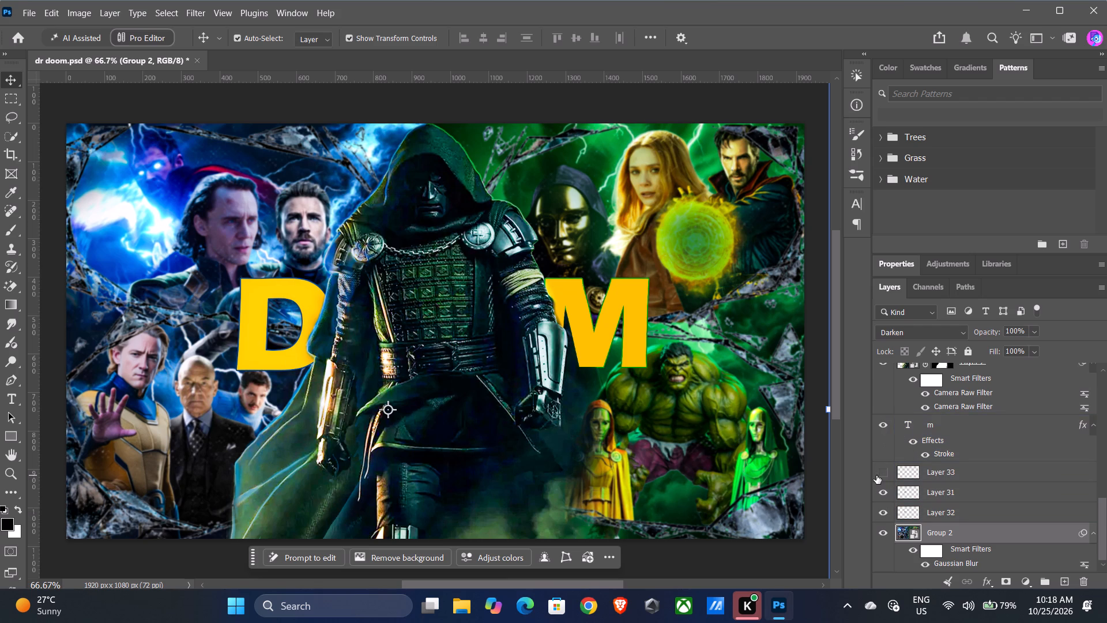
pyautogui.click(876, 474)
pyautogui.click(876, 474)
pyautogui.click(876, 474)
# Toggle the visibility of the m text layer, Layer 2, Layer 29 and Layer 30 off and on to check what each contributes.
pyautogui.click(881, 427)
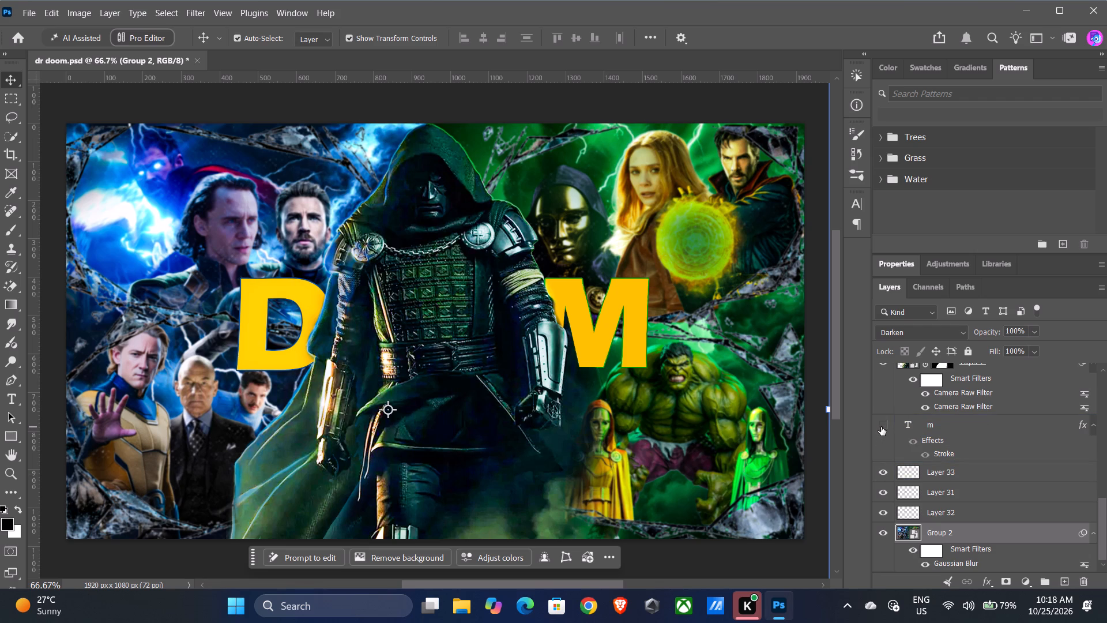
pyautogui.click(881, 427)
pyautogui.click(881, 427)
pyautogui.click(881, 427)
pyautogui.scroll(2, 890, 470)
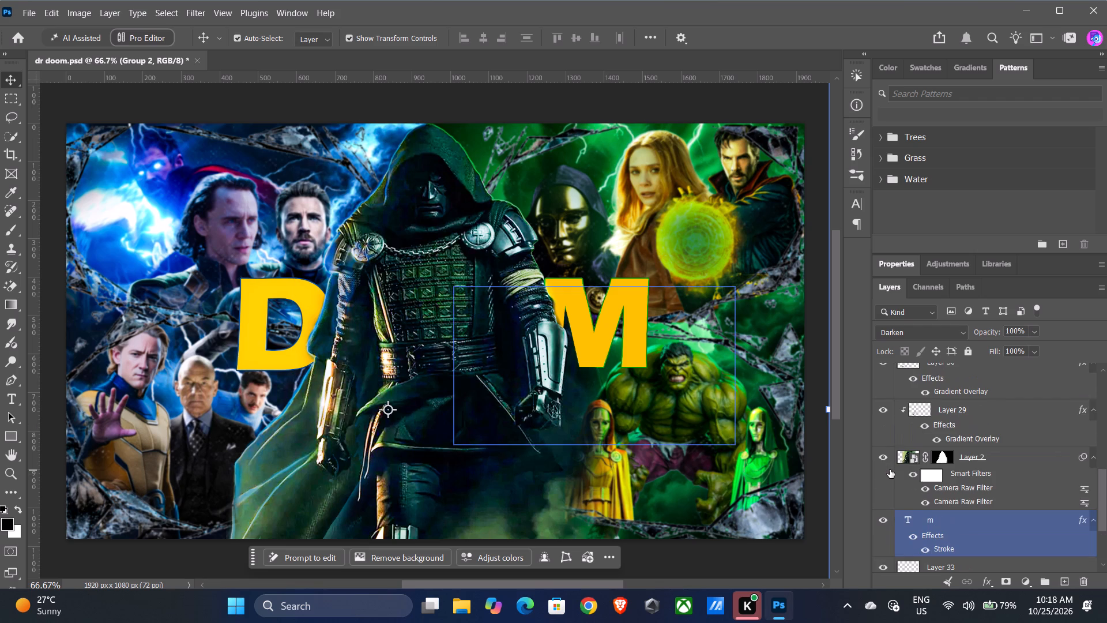
pyautogui.click(885, 458)
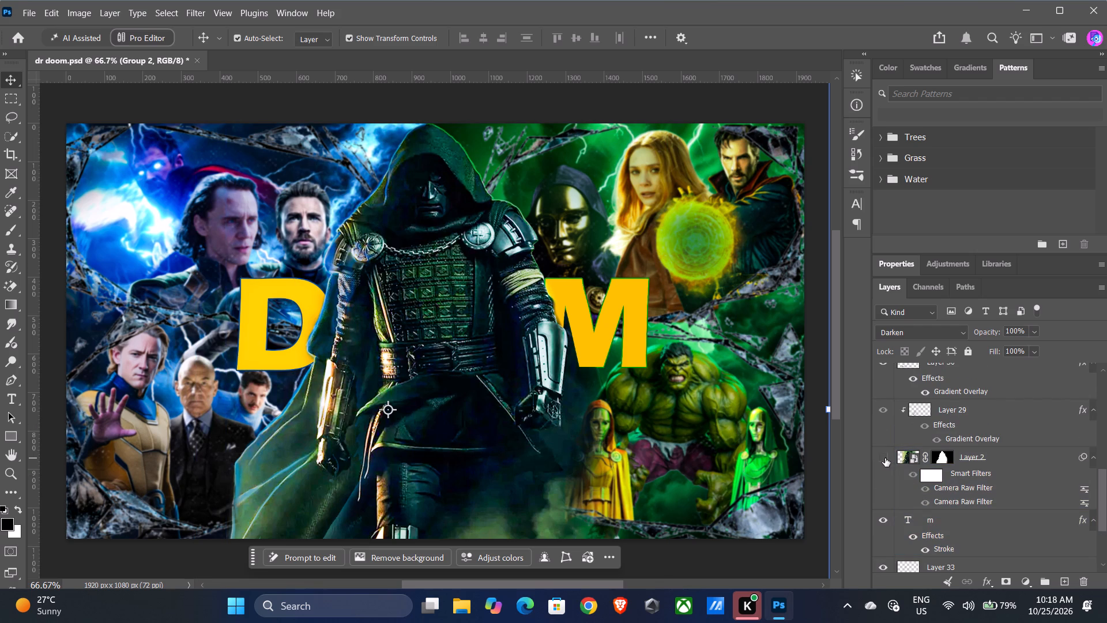
pyautogui.click(885, 458)
pyautogui.click(885, 458)
pyautogui.click(885, 458)
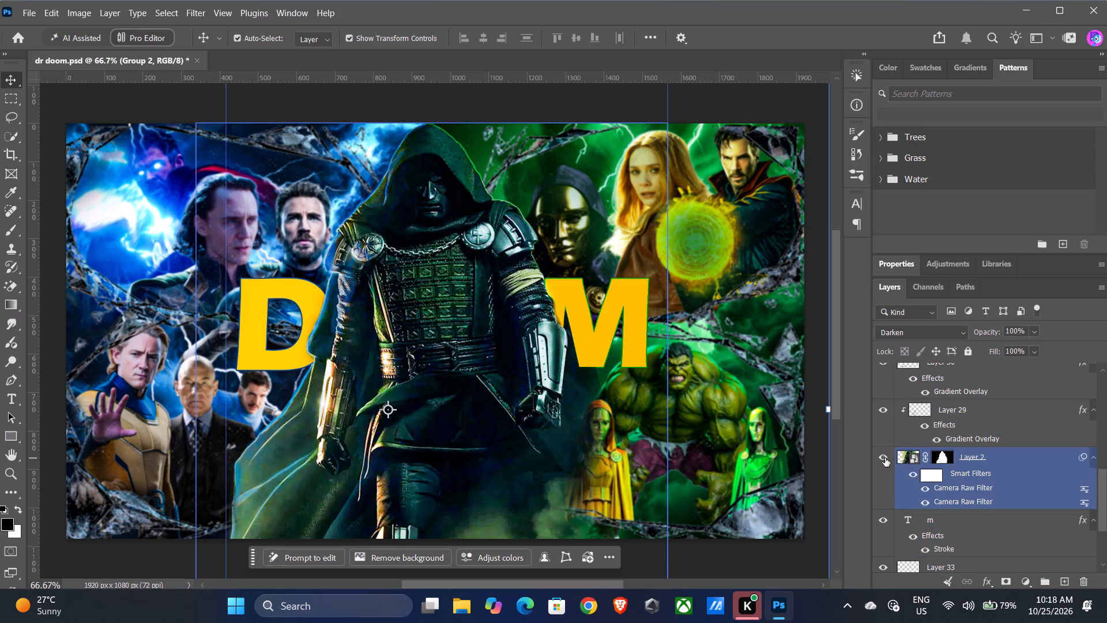
pyautogui.scroll(1, 885, 458)
pyautogui.click(885, 458)
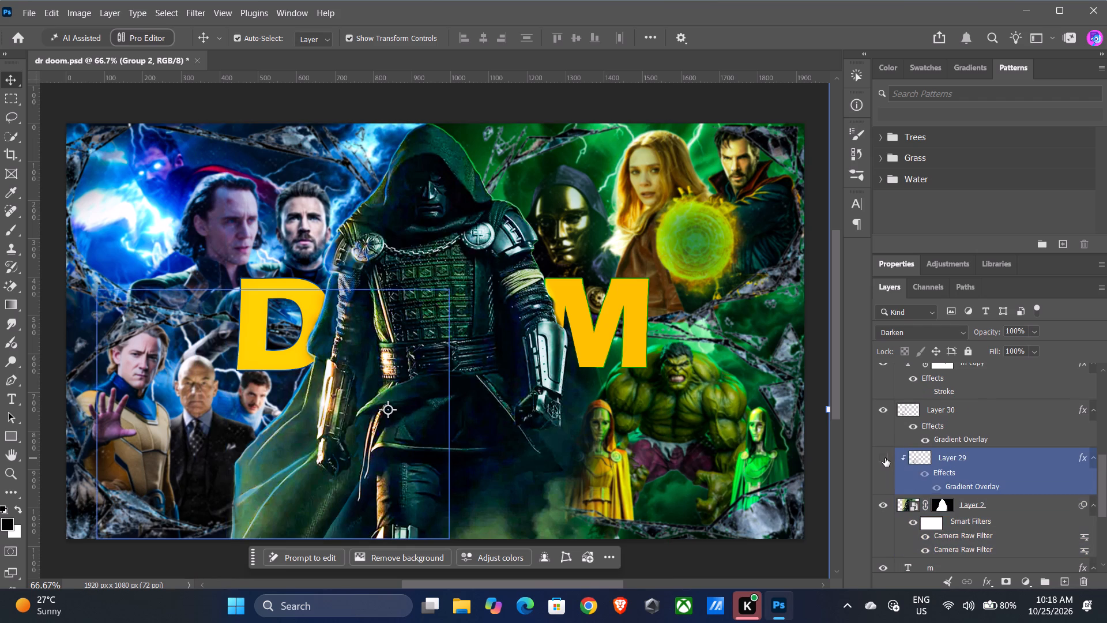
pyautogui.click(885, 458)
pyautogui.click(884, 413)
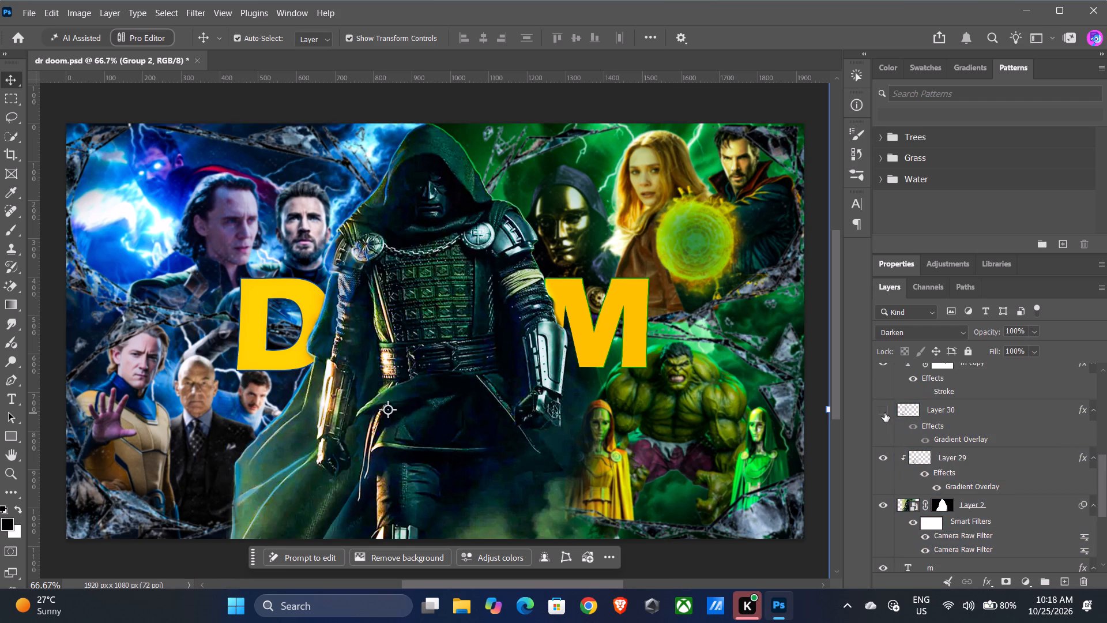
pyautogui.click(884, 413)
# Toggle Layer 34's visibility off and on to check whether it holds the visible D.
pyautogui.scroll(3, 884, 429)
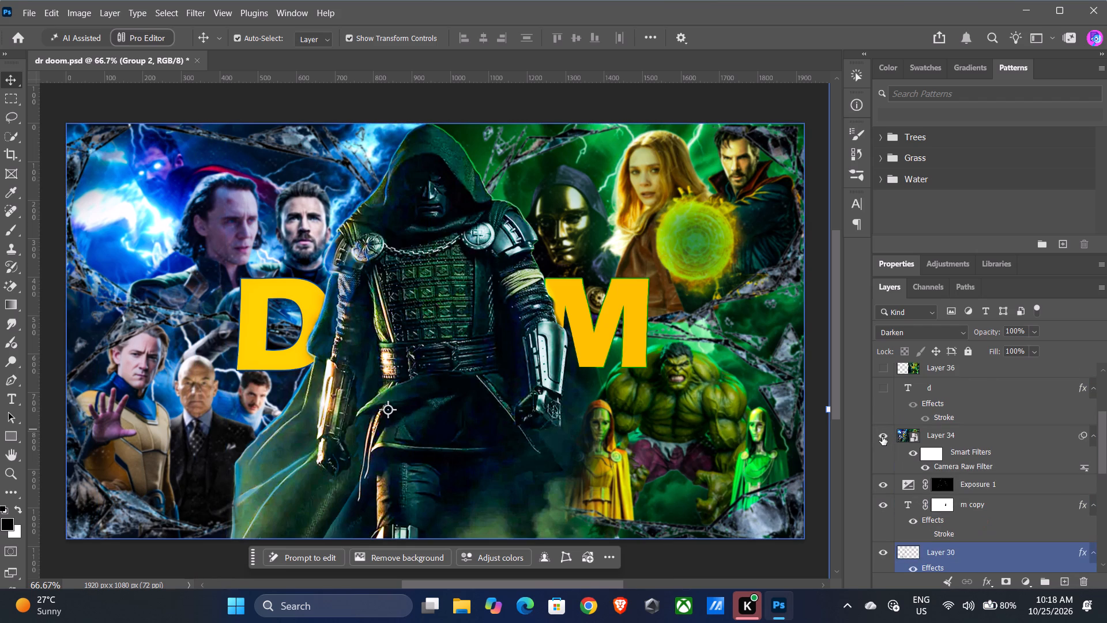
pyautogui.click(882, 437)
pyautogui.click(882, 437)
pyautogui.click(882, 437)
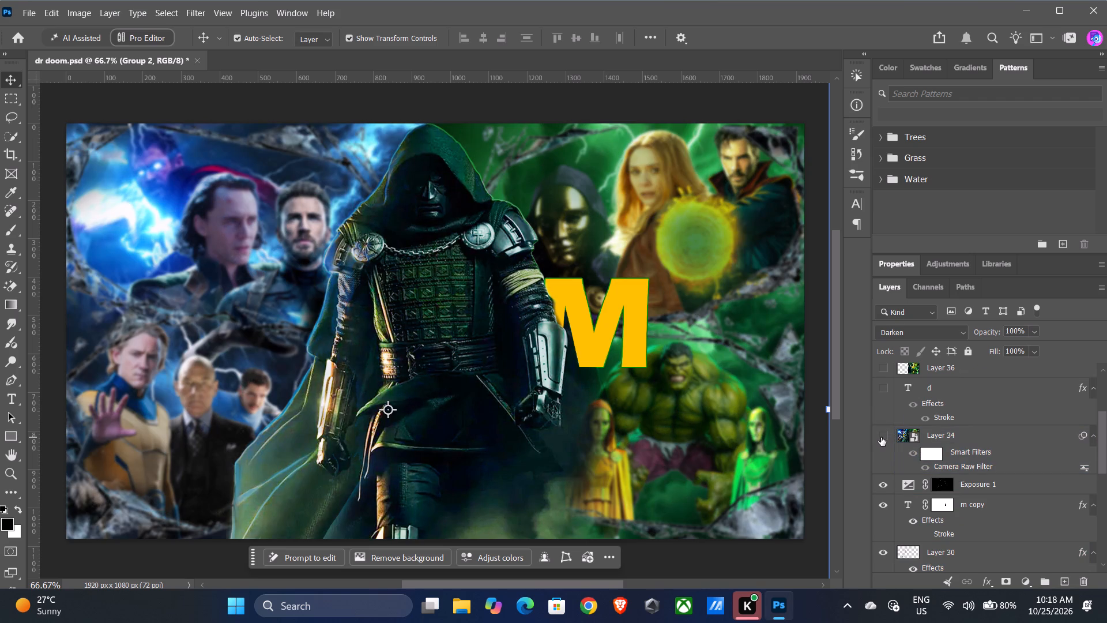
pyautogui.click(881, 437)
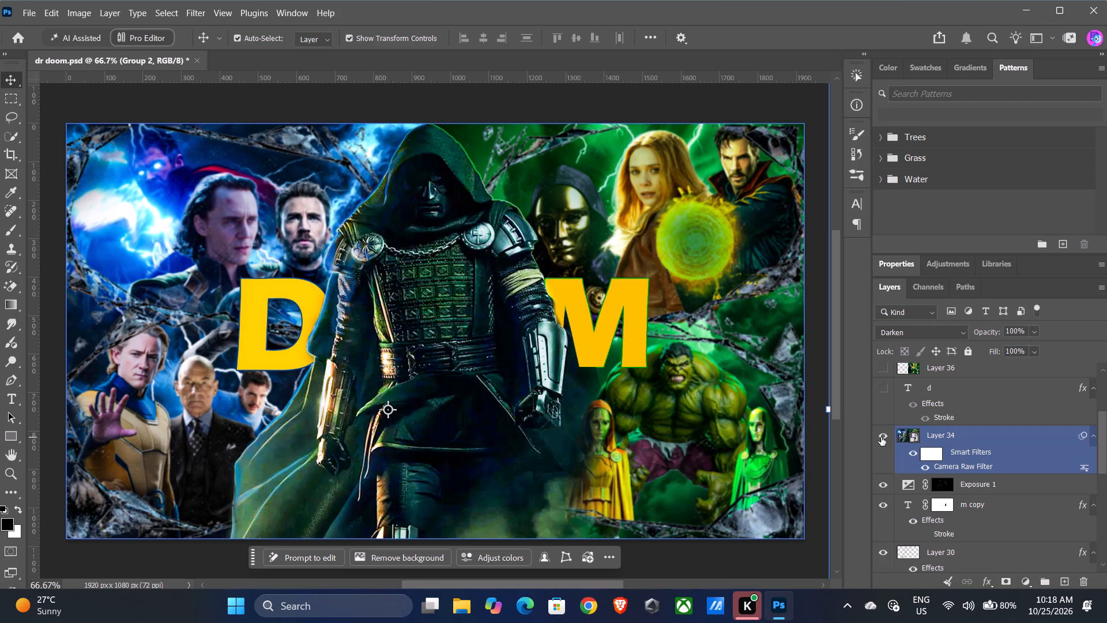
pyautogui.click(881, 437)
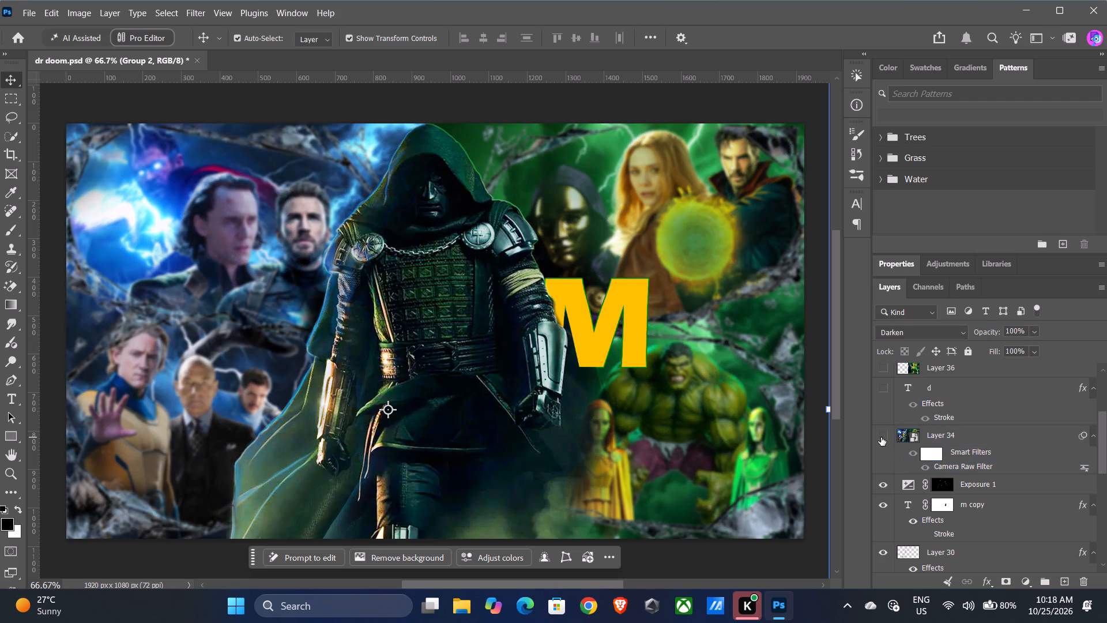
pyautogui.click(881, 437)
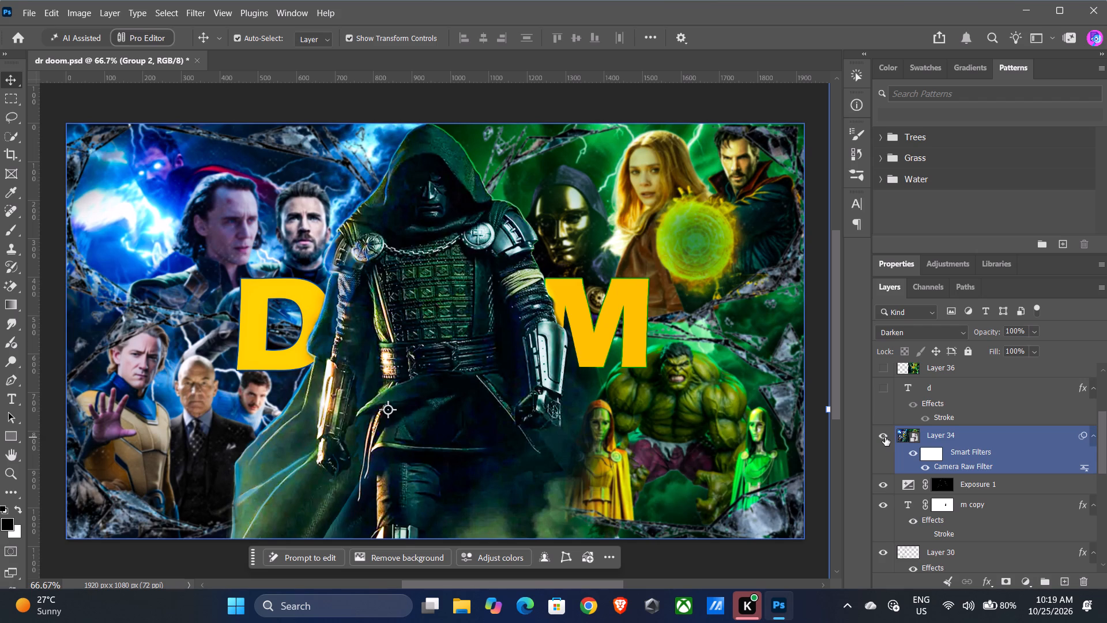
# Open the Layer 34 smart object's contents, examine its layer, and return to the dr doom.psd document.
pyautogui.scroll(2, 885, 437)
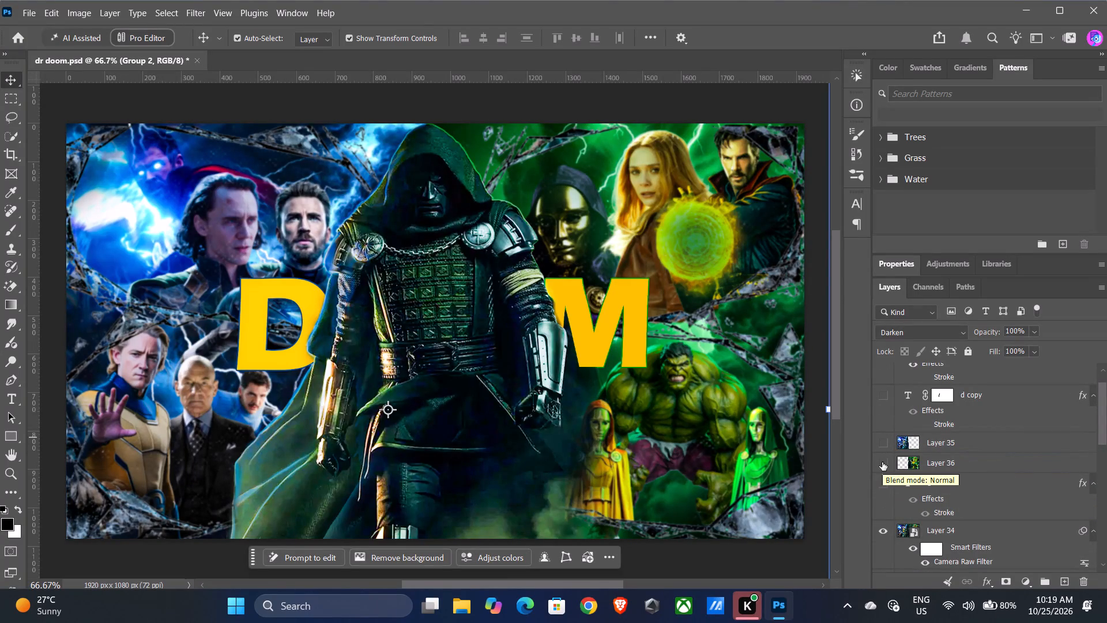
pyautogui.scroll(-1, 947, 463)
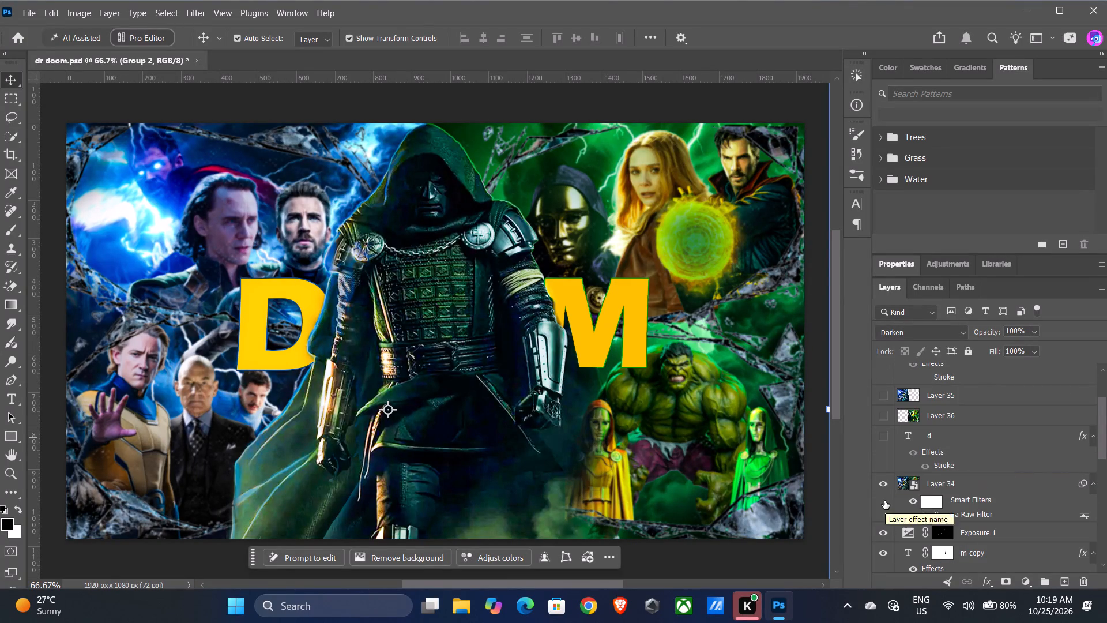
pyautogui.click(902, 482)
pyautogui.click(902, 482)
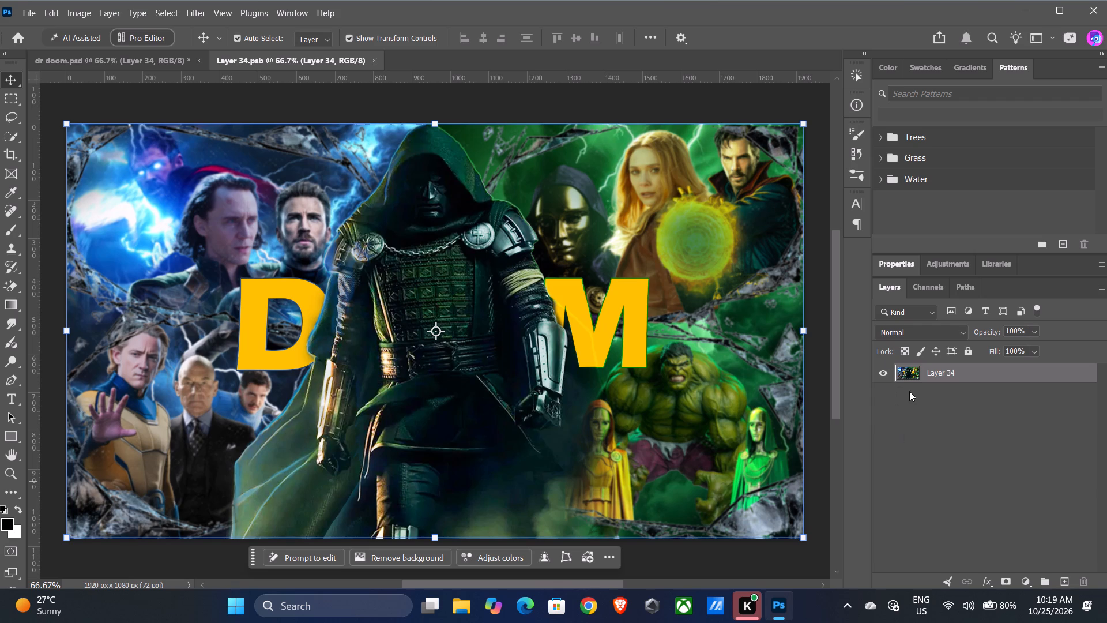
pyautogui.click(908, 376)
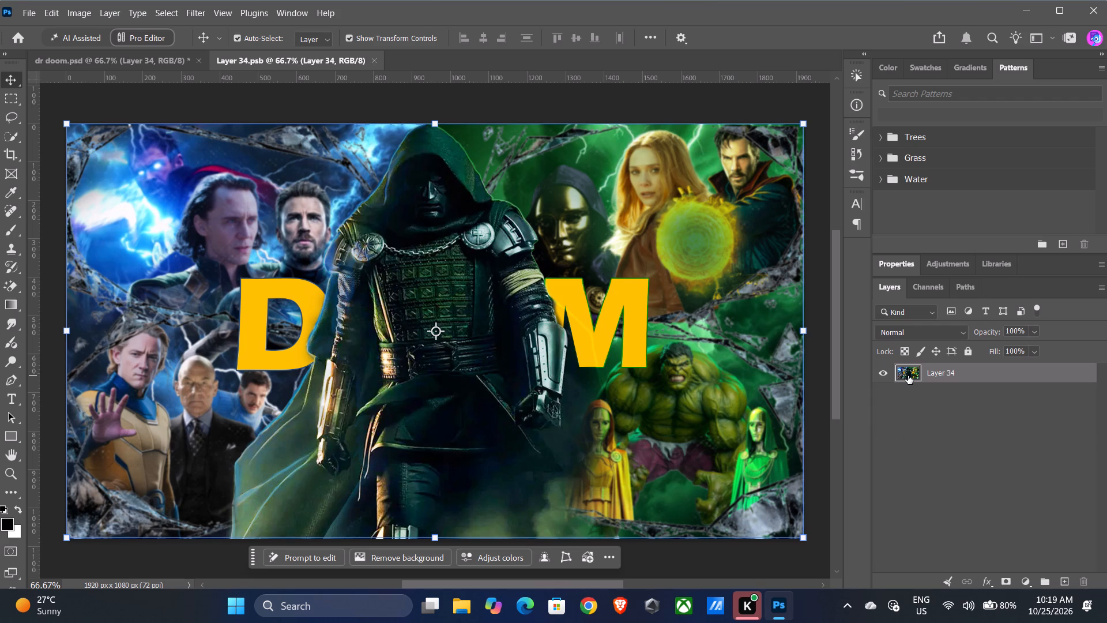
pyautogui.click(908, 376)
pyautogui.doubleClick(908, 376)
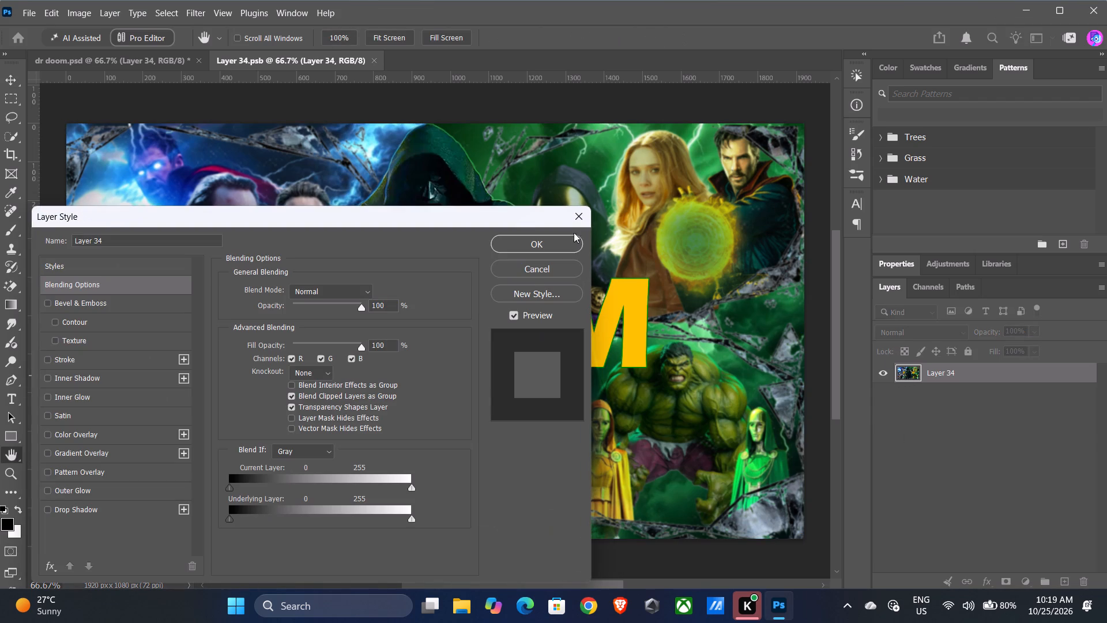
pyautogui.click(575, 218)
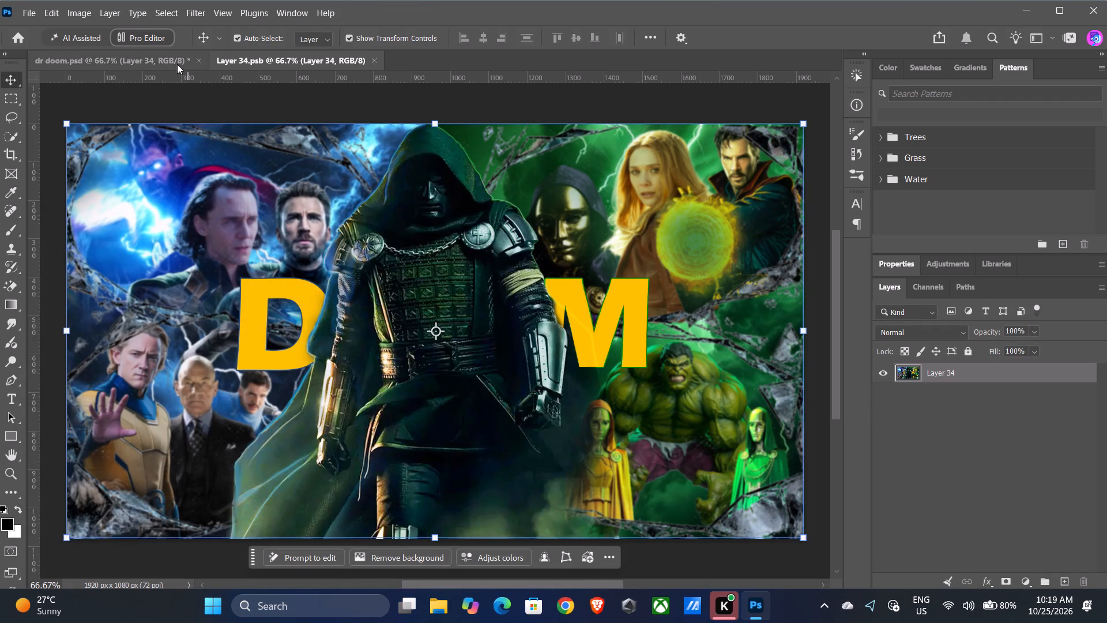
pyautogui.click(175, 63)
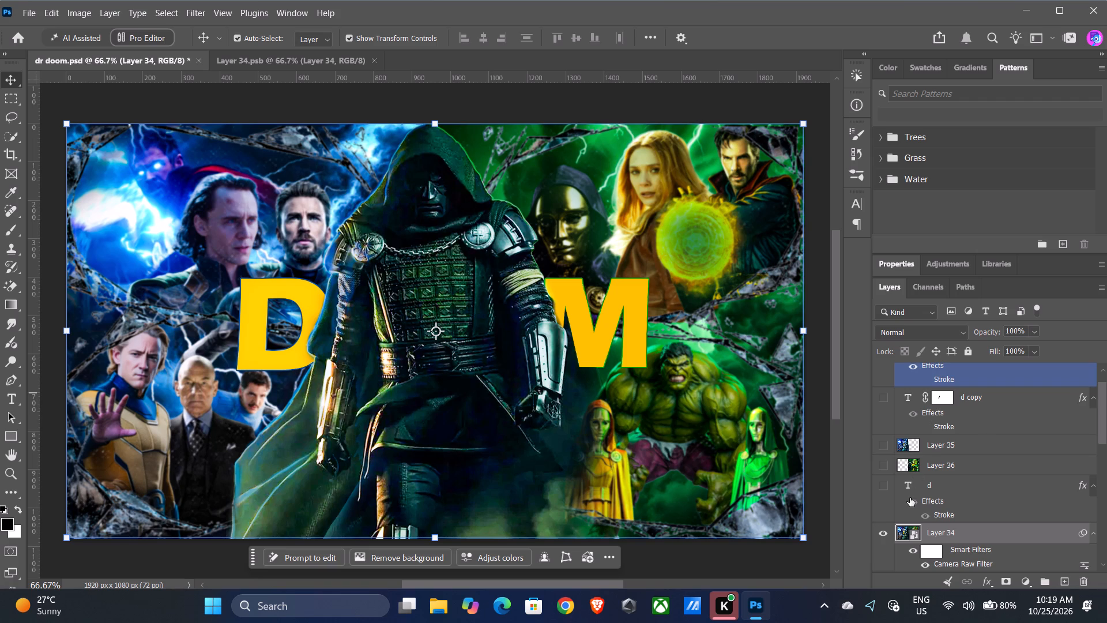
# Compare the poster with and without Layer 34, leaving Layer 34 hidden.
pyautogui.click(890, 530)
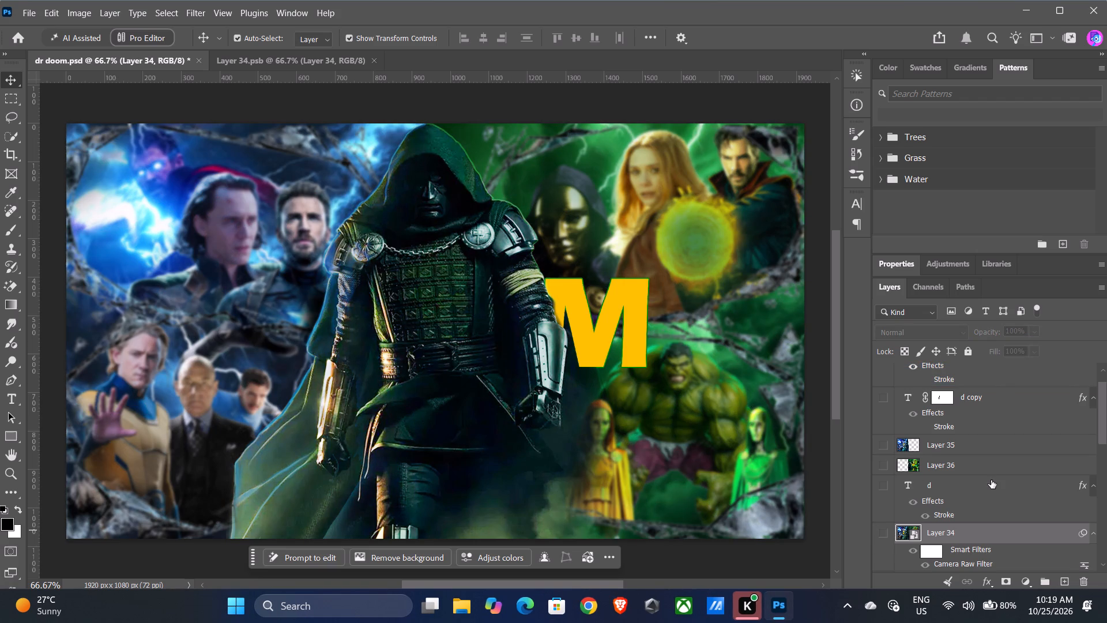
pyautogui.scroll(-2, 991, 480)
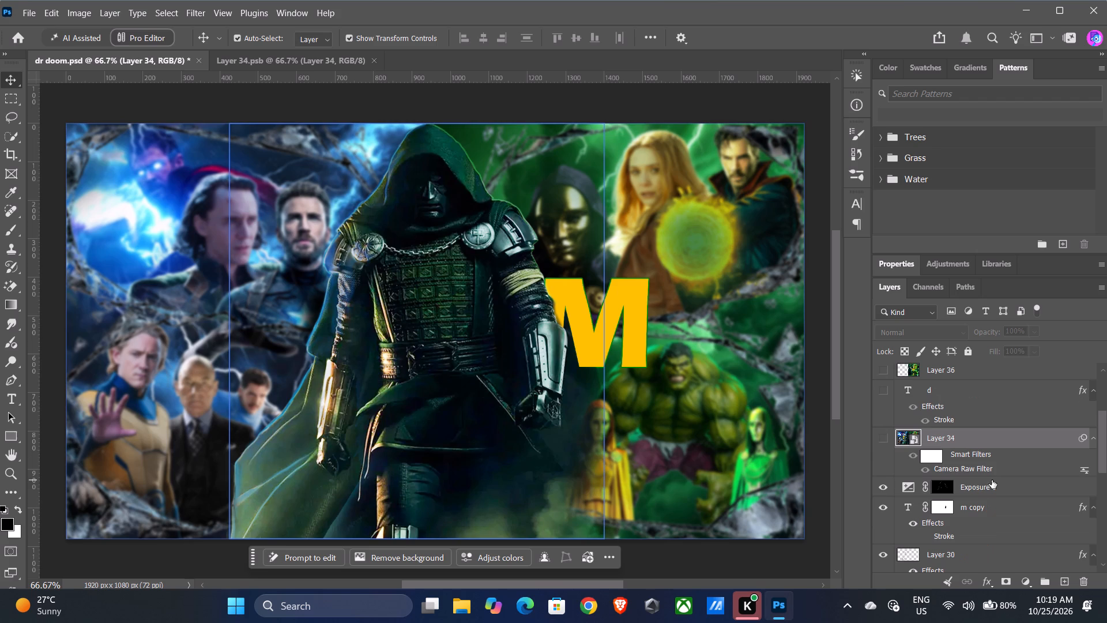
pyautogui.click(885, 437)
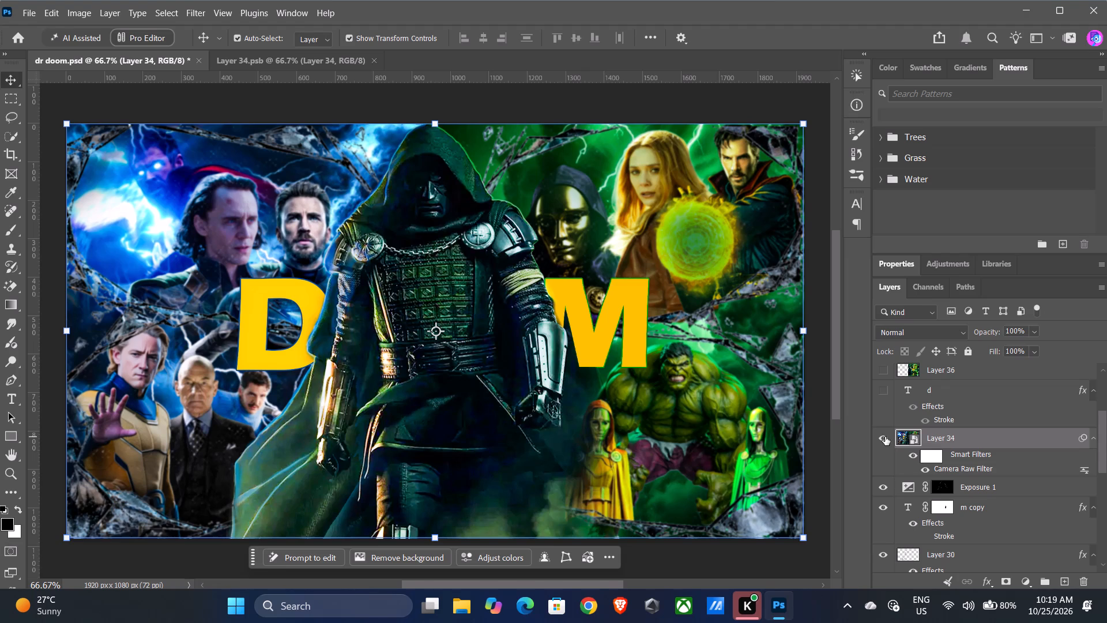
pyautogui.click(885, 437)
pyautogui.click(885, 437)
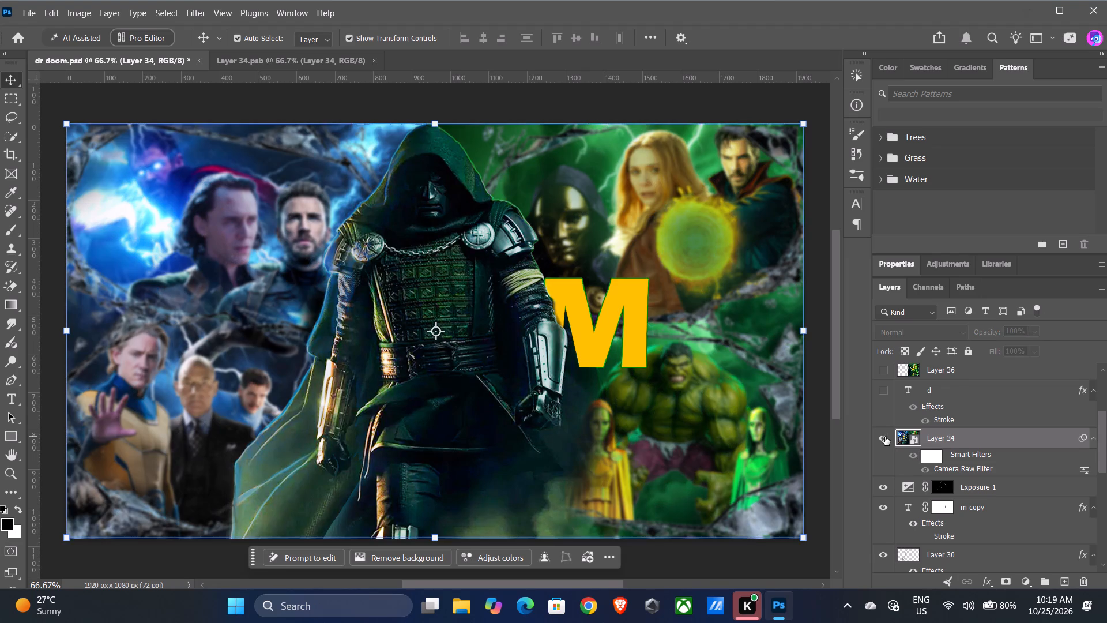
pyautogui.click(885, 437)
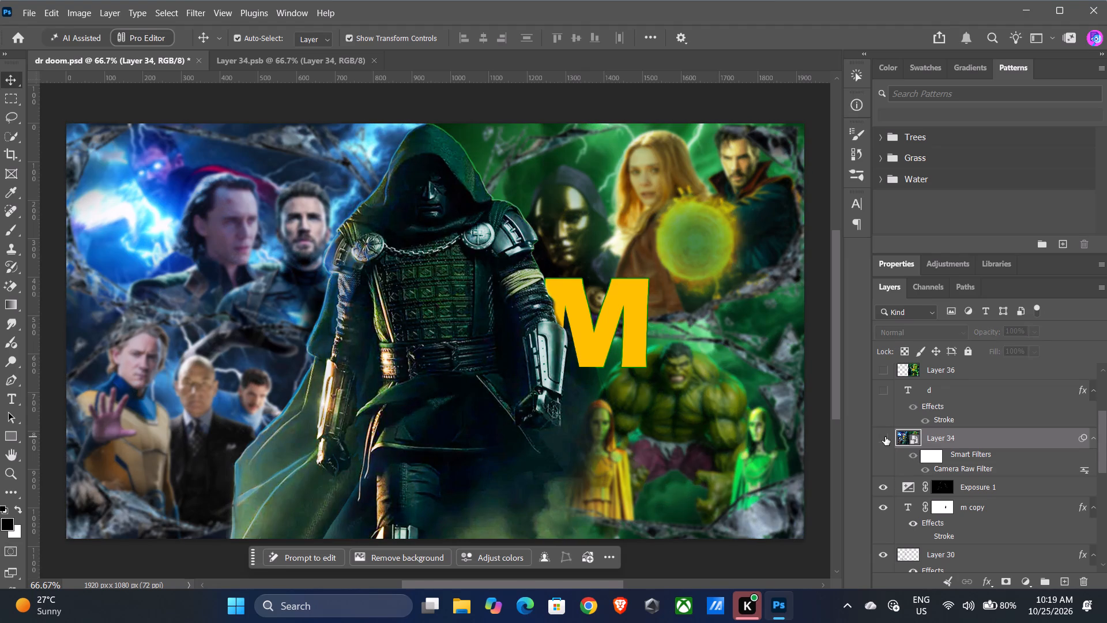
# Examine the layers beneath Layer 34 down to Group 2.
pyautogui.scroll(-1, 902, 490)
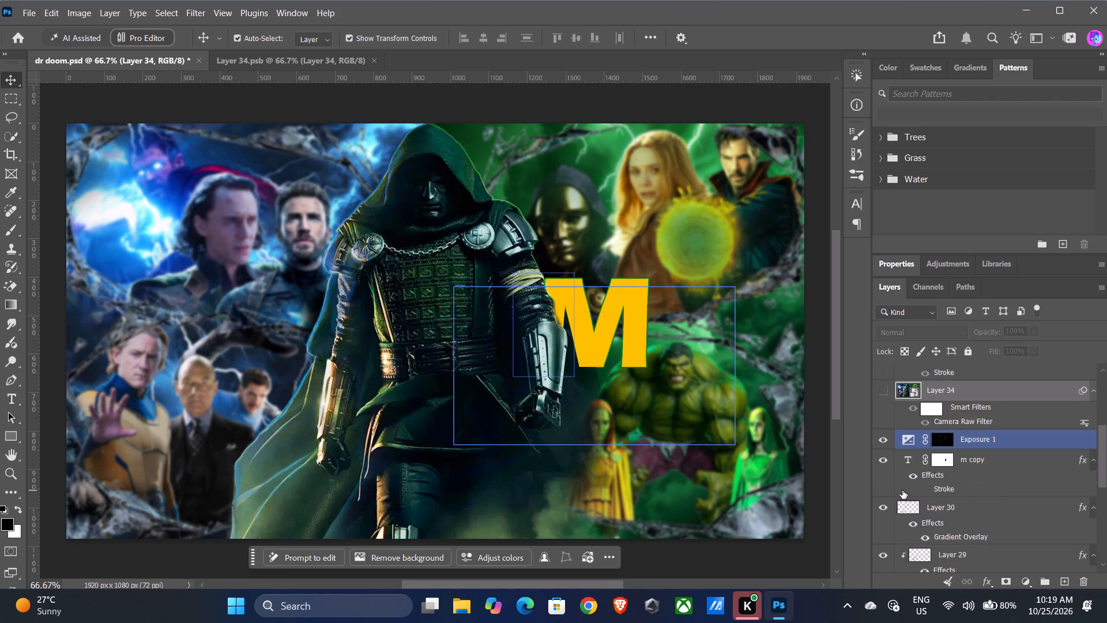
pyautogui.scroll(-3, 902, 490)
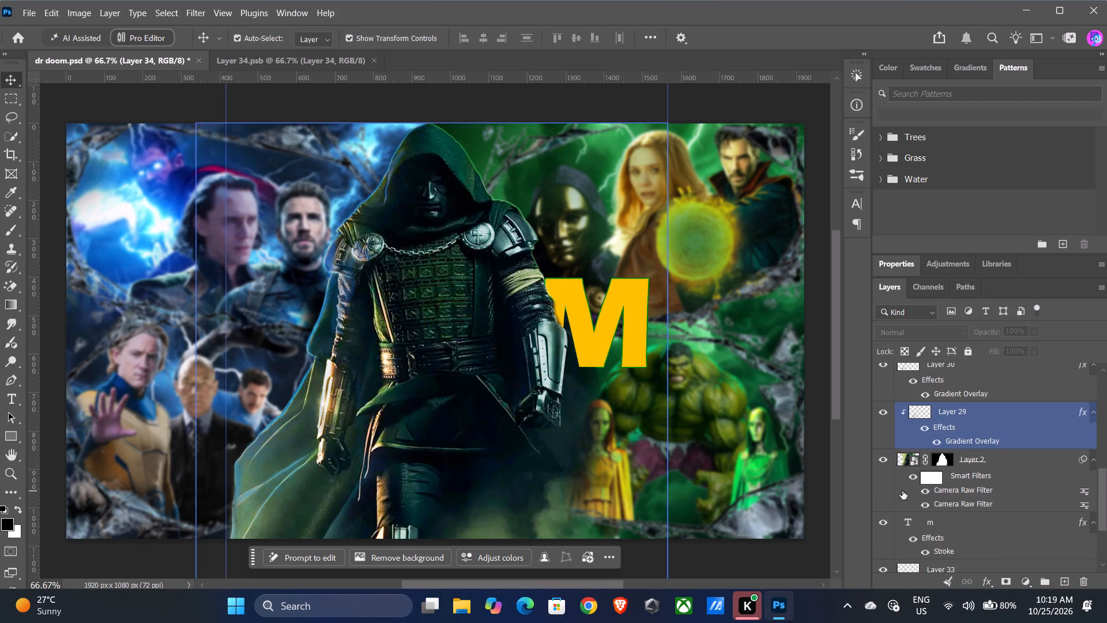
pyautogui.scroll(-5, 902, 491)
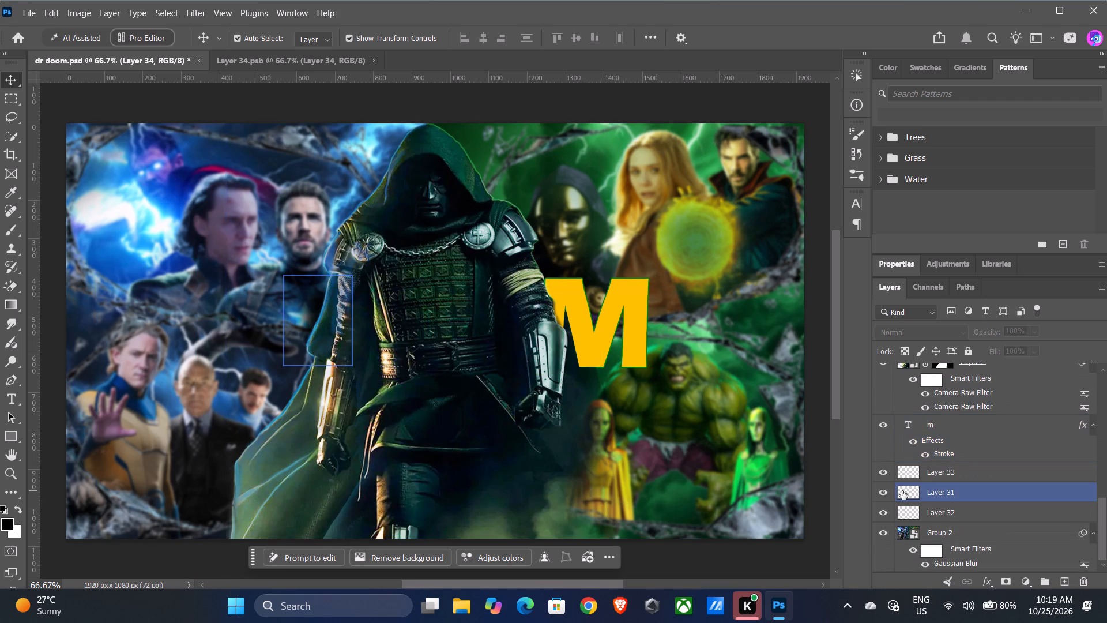
# Make the hidden d text layer above Layer 34 visible.
pyautogui.scroll(2, 890, 511)
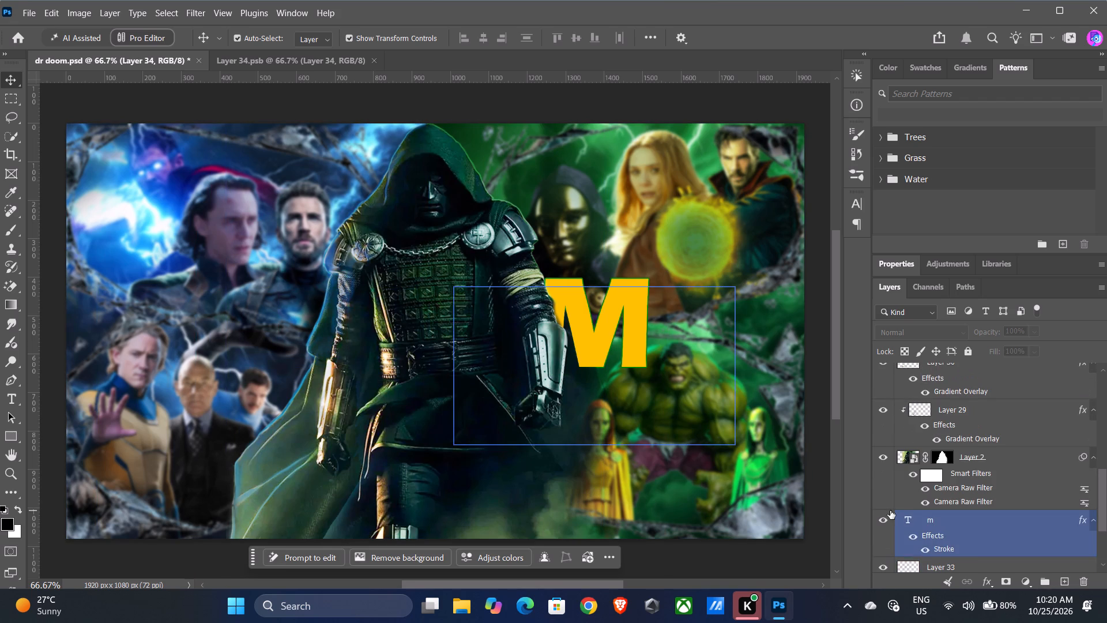
pyautogui.scroll(3, 890, 511)
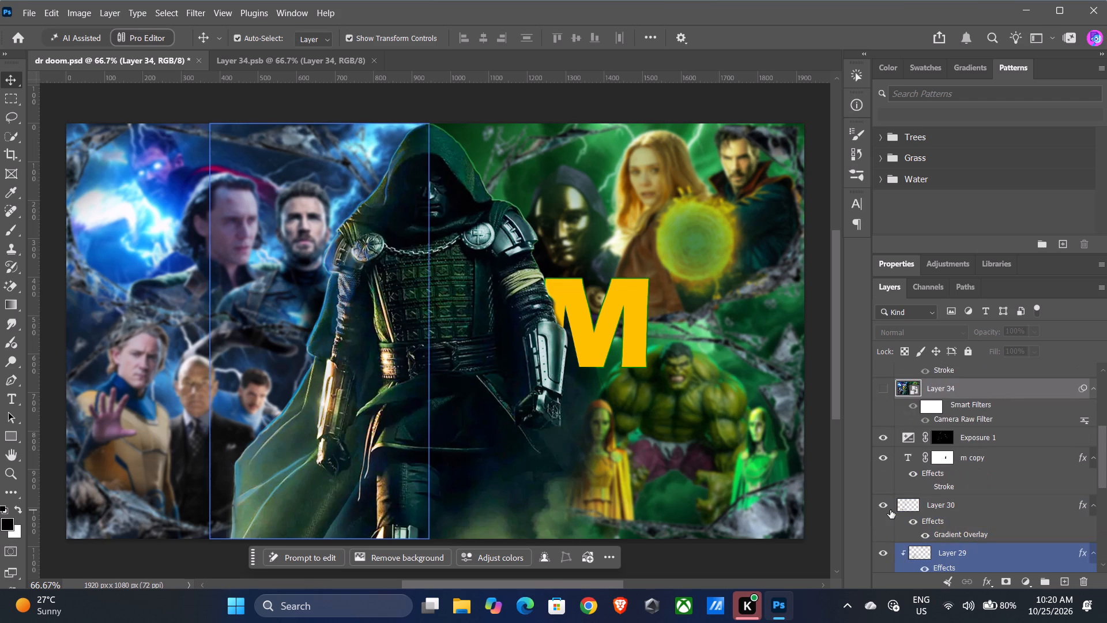
pyautogui.scroll(2, 890, 510)
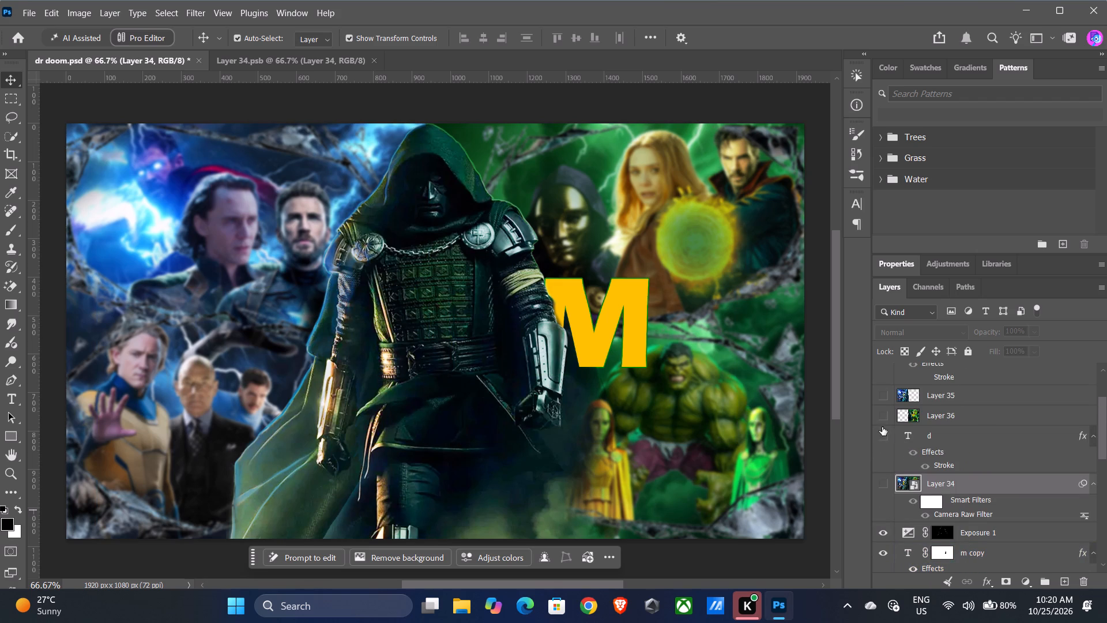
pyautogui.click(884, 436)
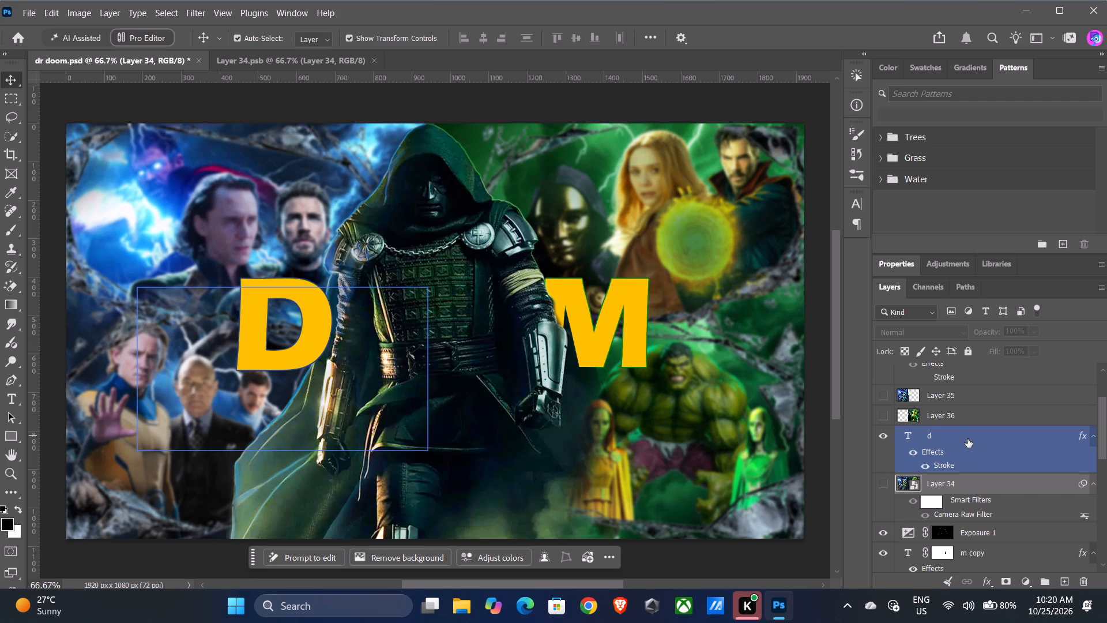
# Move the d text layer down the stack to directly beneath Layer 2, placing the D behind Doom.
pyautogui.scroll(5, 936, 429)
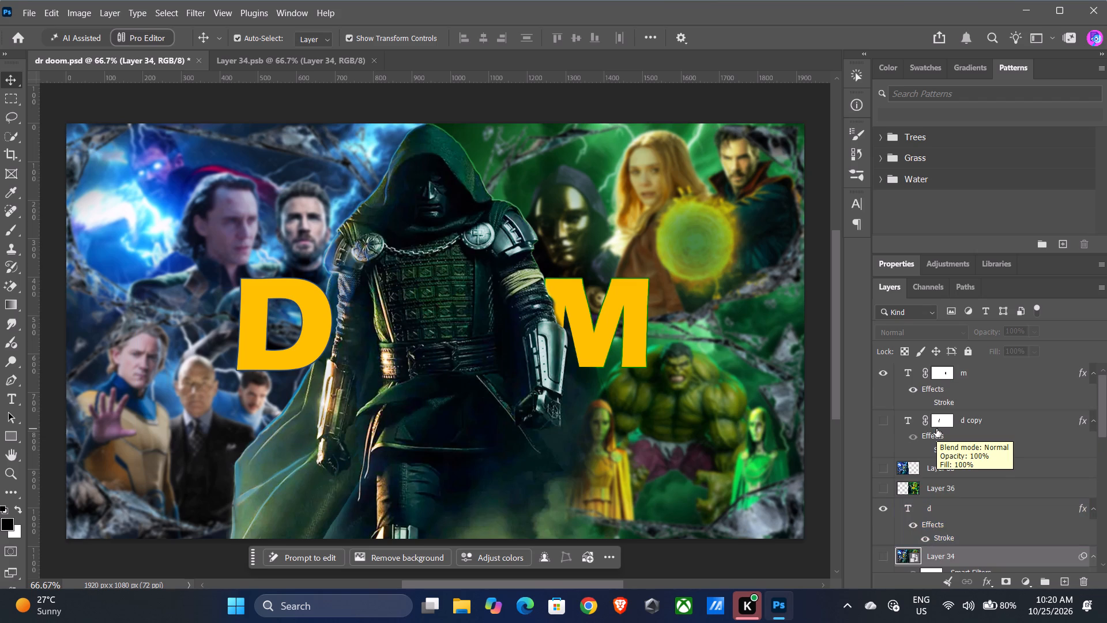
pyautogui.scroll(-1, 936, 429)
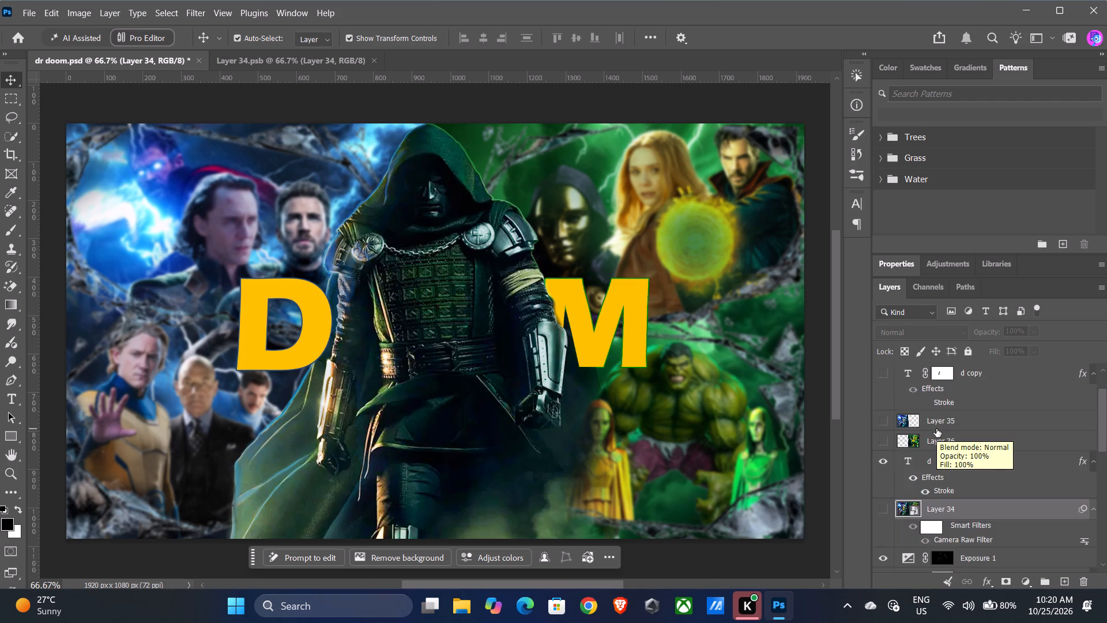
pyautogui.scroll(-1, 936, 429)
pyautogui.moveTo(942, 414); pyautogui.dragTo(942, 450)
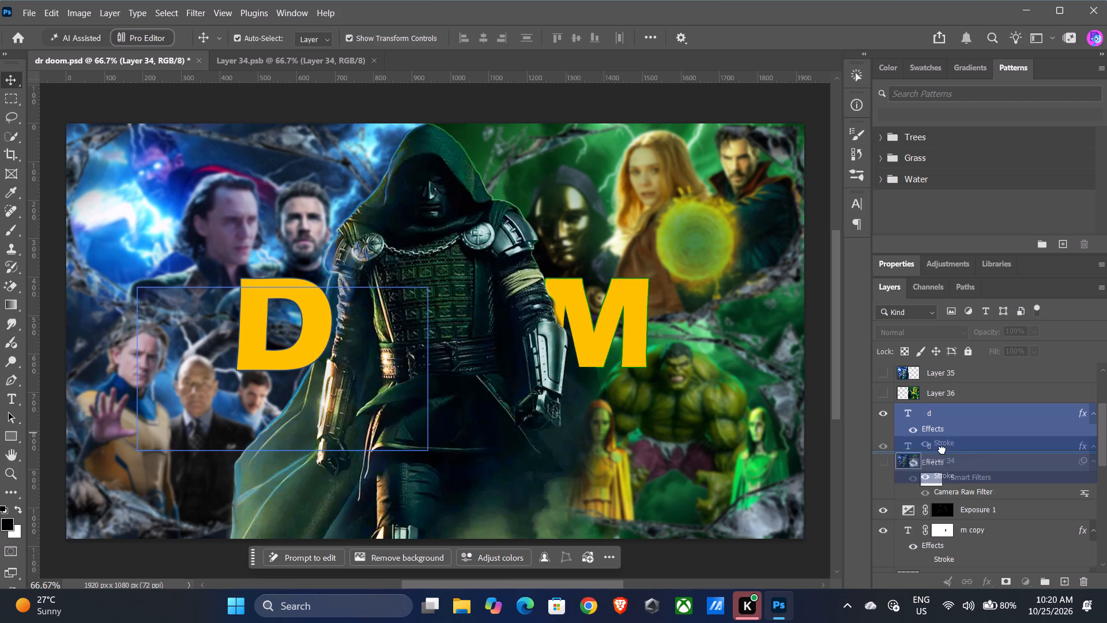
pyautogui.moveTo(942, 450); pyautogui.dragTo(950, 548)
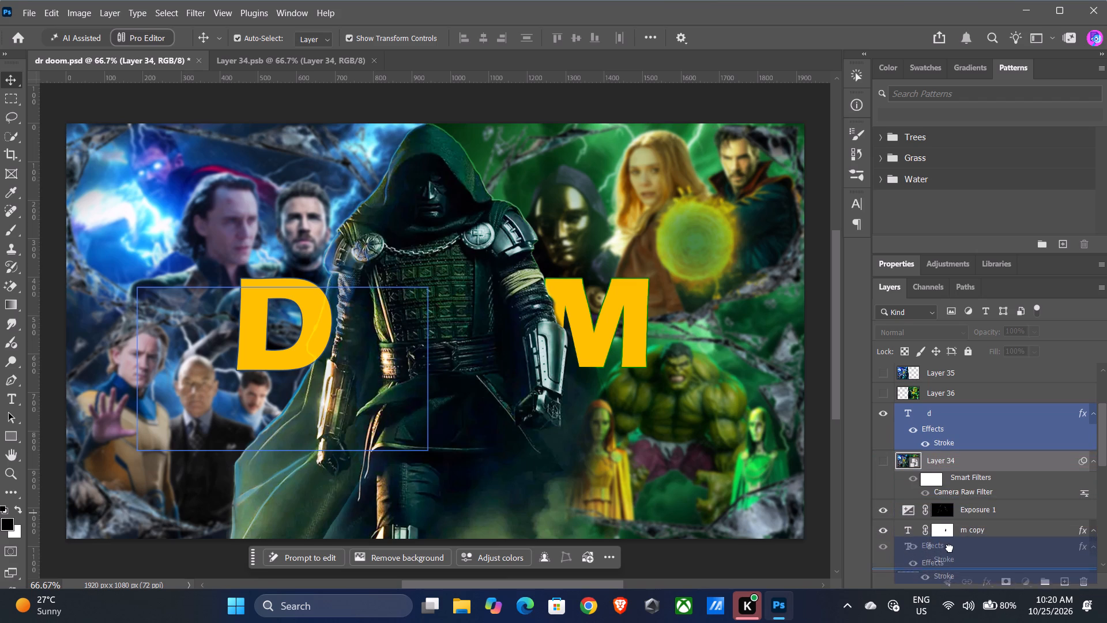
pyautogui.moveTo(950, 548); pyautogui.dragTo(950, 553)
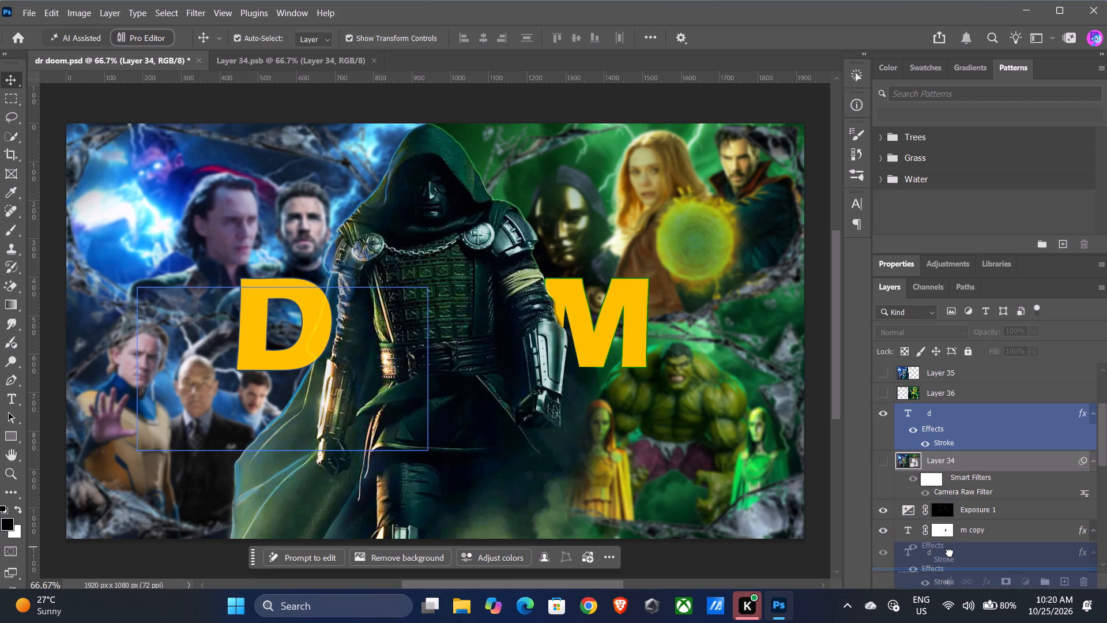
pyautogui.moveTo(950, 553); pyautogui.dragTo(947, 560)
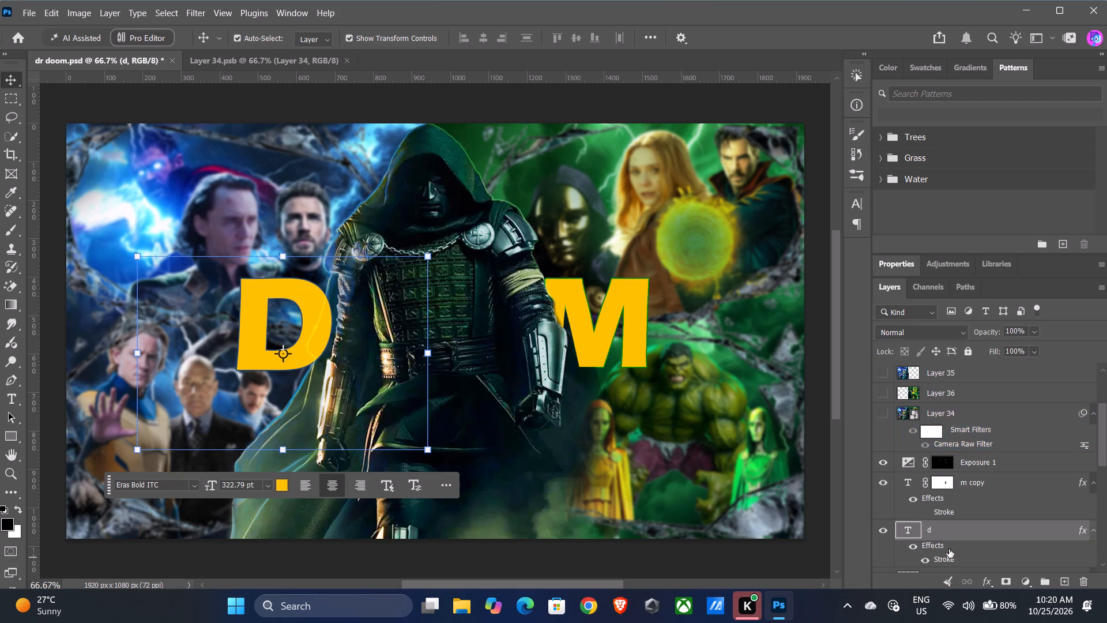
pyautogui.scroll(-3, 976, 509)
pyautogui.moveTo(962, 385); pyautogui.dragTo(976, 540)
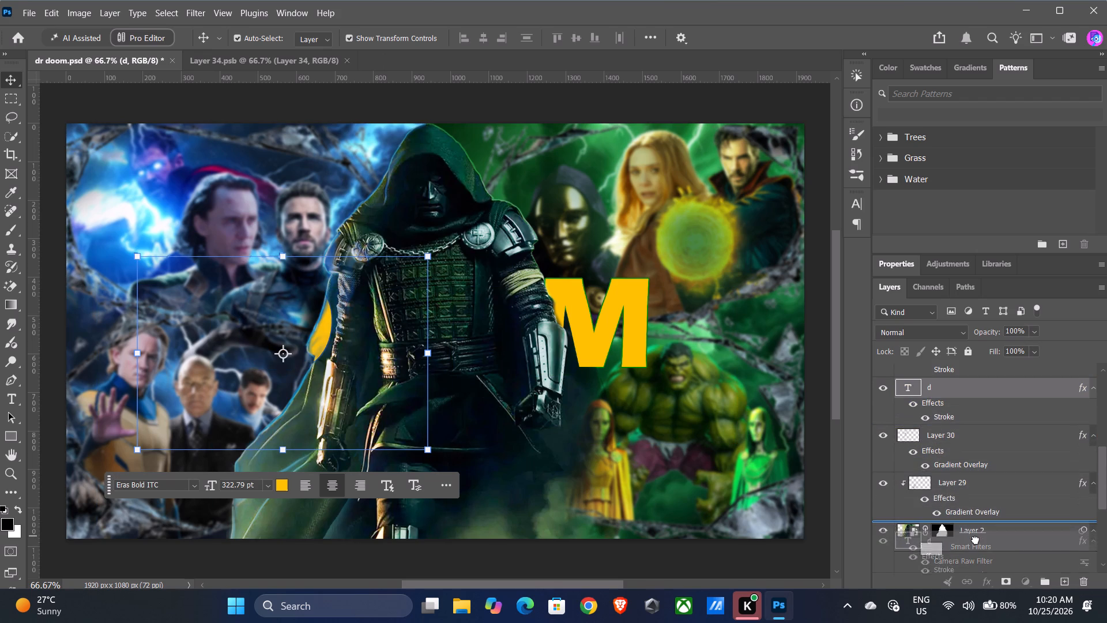
pyautogui.moveTo(976, 540); pyautogui.dragTo(976, 547)
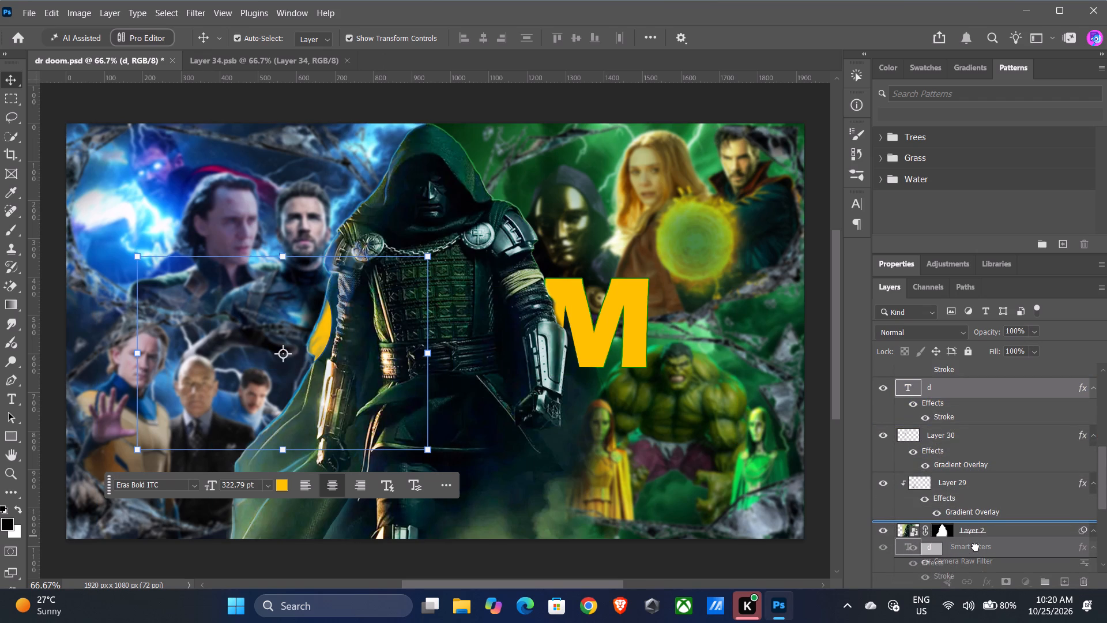
pyautogui.moveTo(976, 547); pyautogui.dragTo(978, 557)
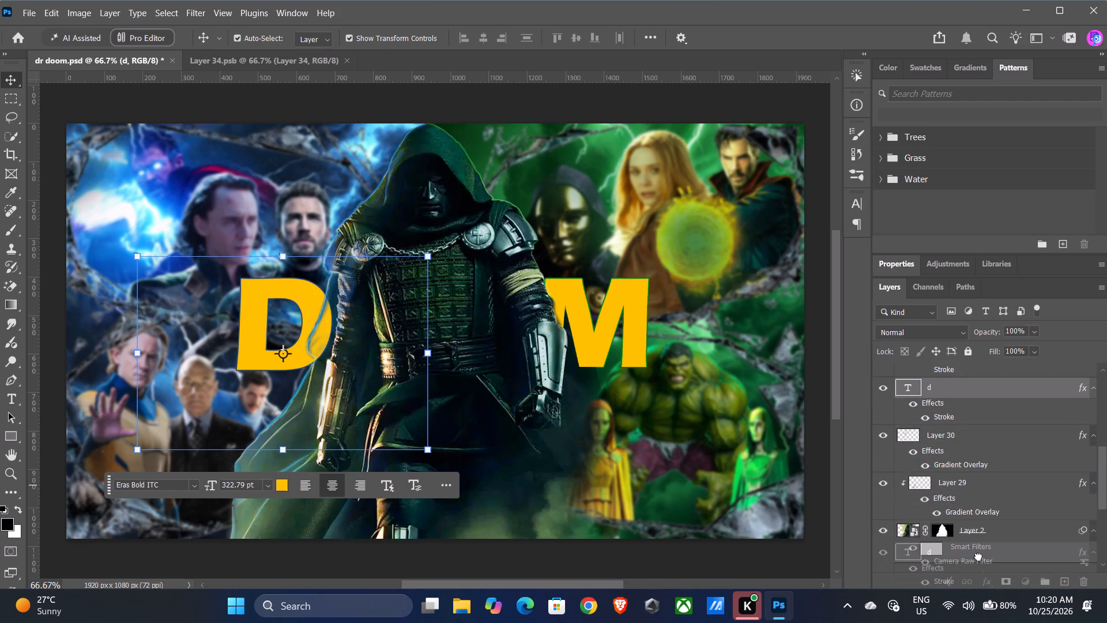
pyautogui.moveTo(978, 557); pyautogui.dragTo(981, 566)
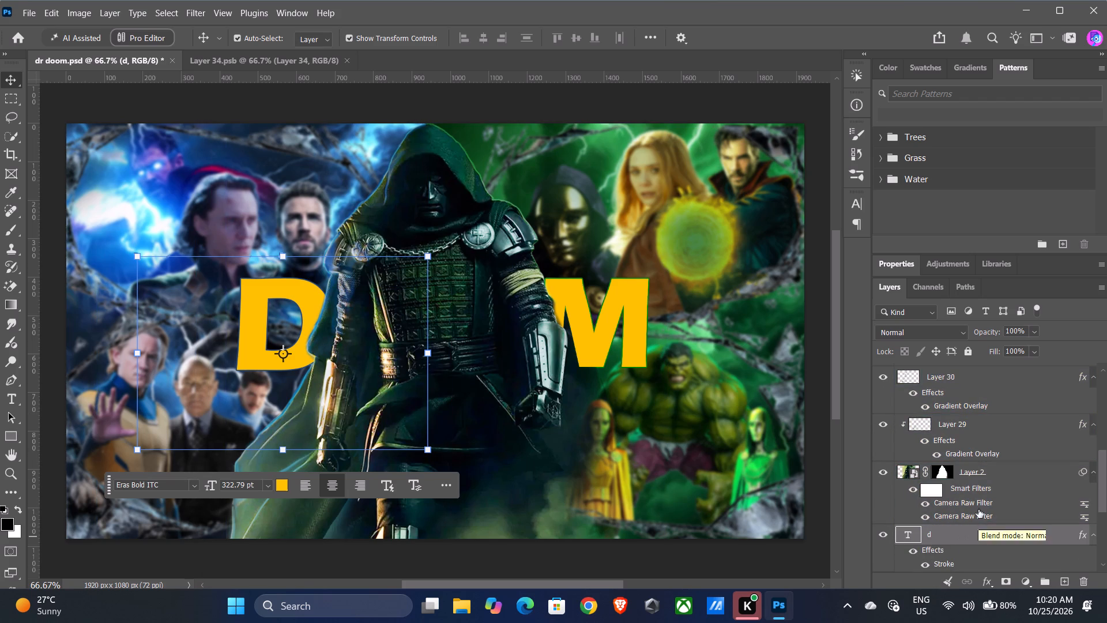
# Set the font of the D text beneath Layer 2 to Britannic Bold.
pyautogui.scroll(-1, 978, 433)
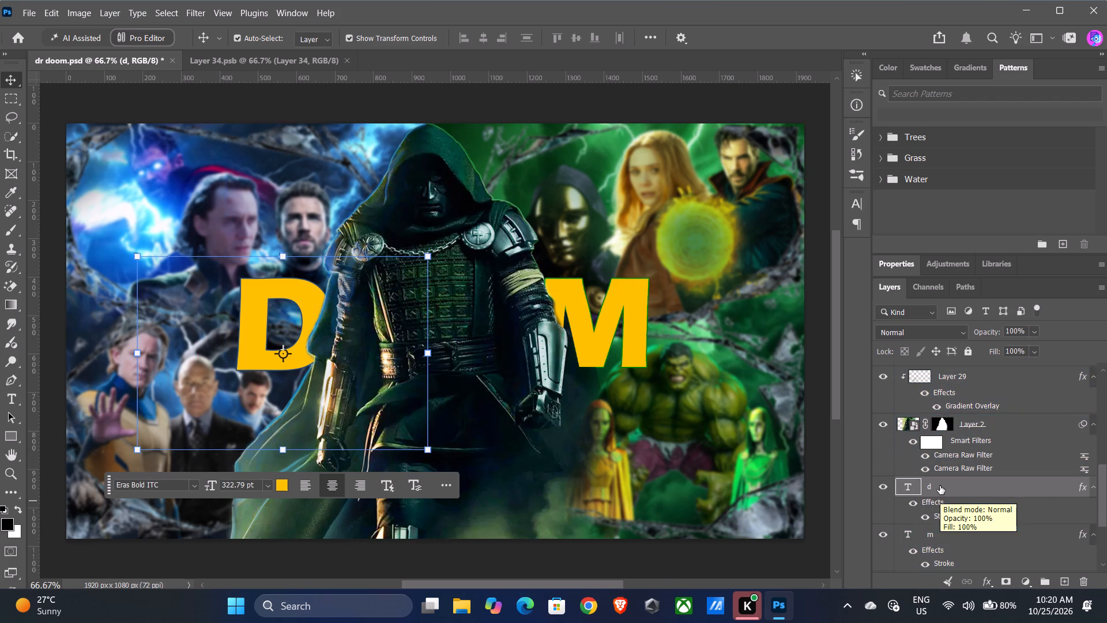
pyautogui.click(940, 485)
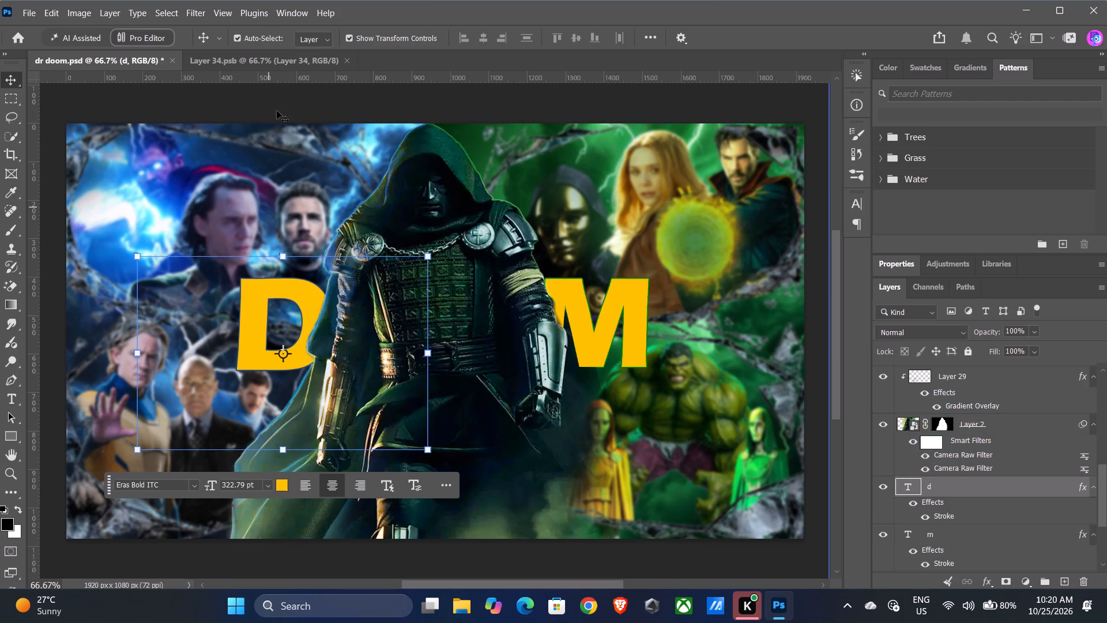
pyautogui.click(277, 317)
pyautogui.click(277, 317)
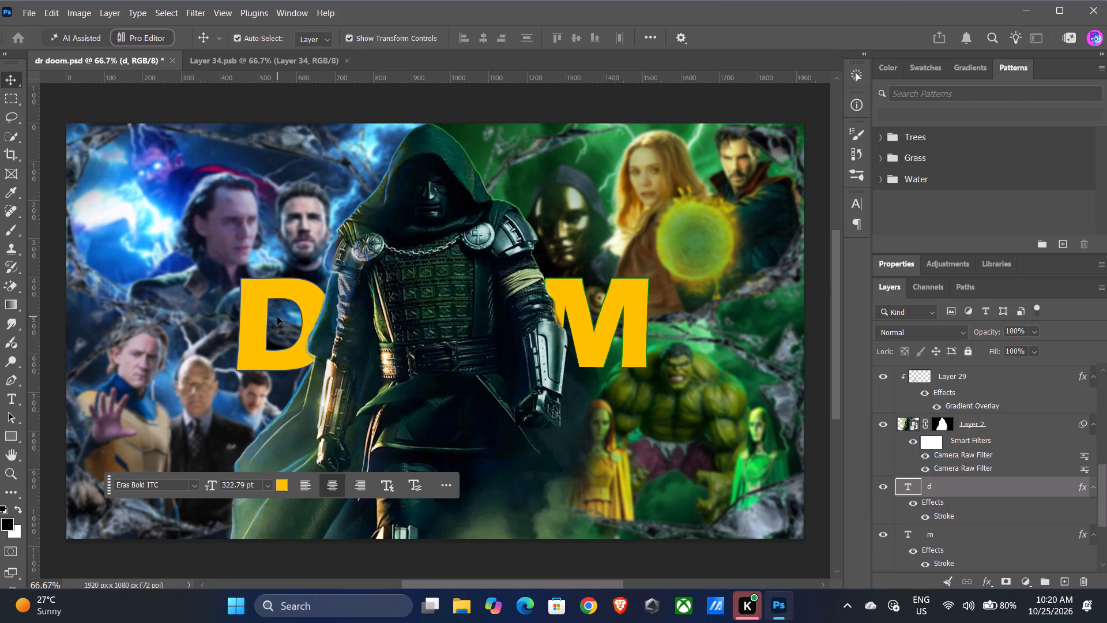
pyautogui.tripleClick(279, 301)
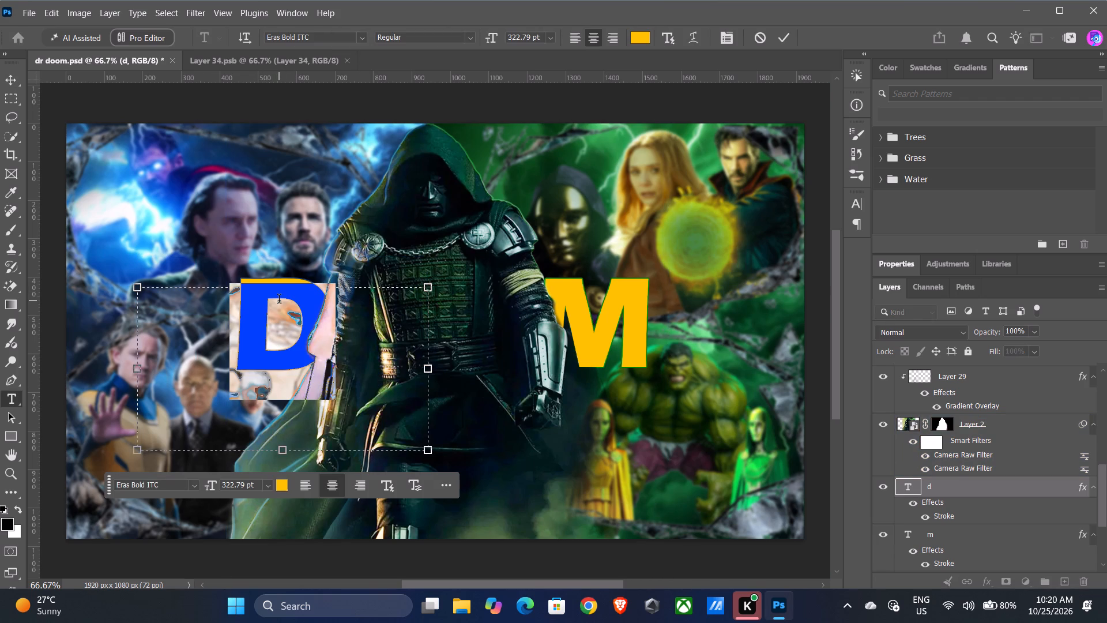
pyautogui.click(360, 38)
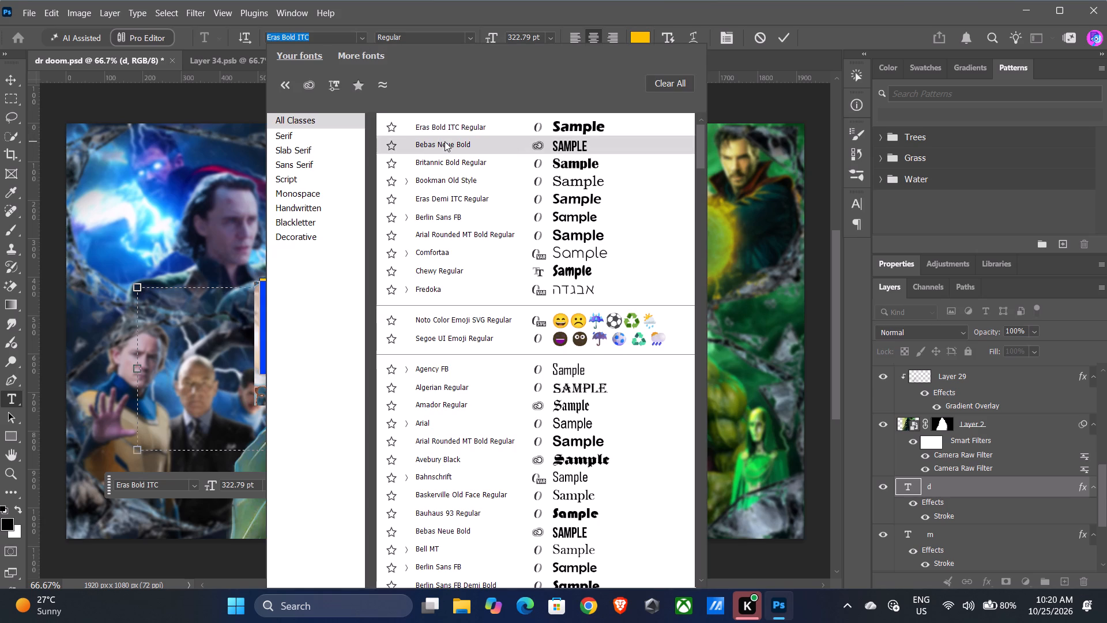
pyautogui.click(472, 167)
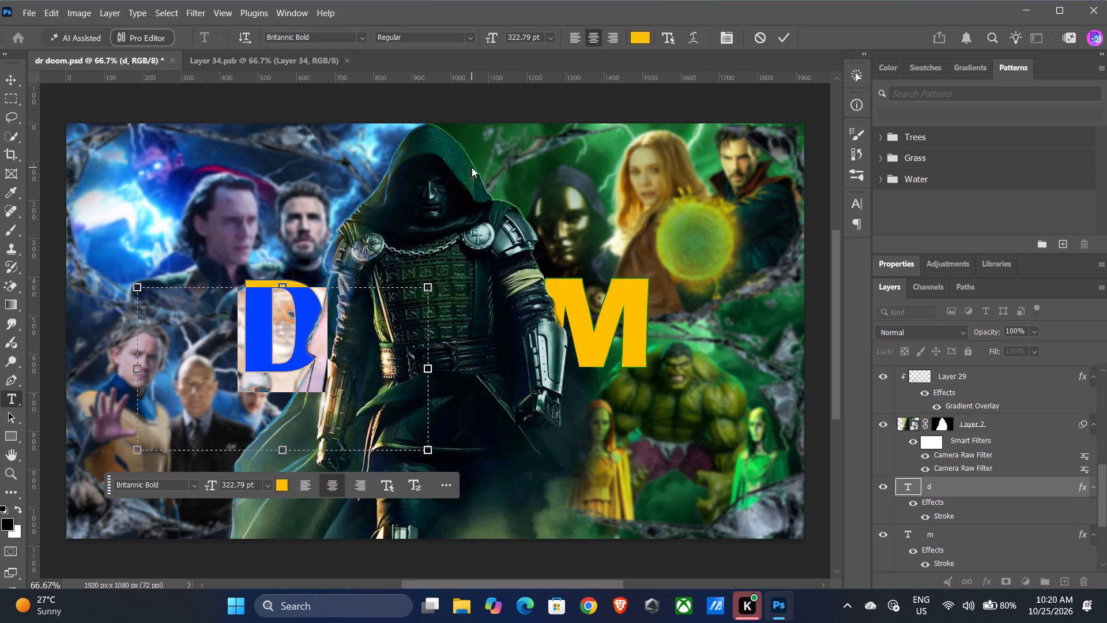
pyautogui.click(352, 88)
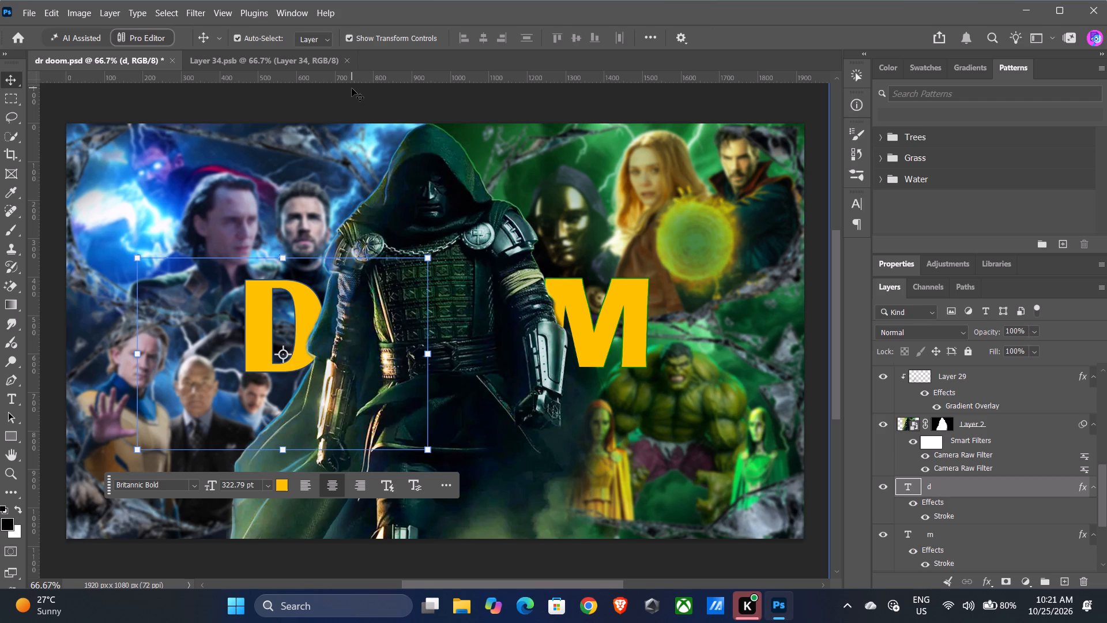
# Check the D text's font settings, leaving the text unedited.
pyautogui.click(592, 329)
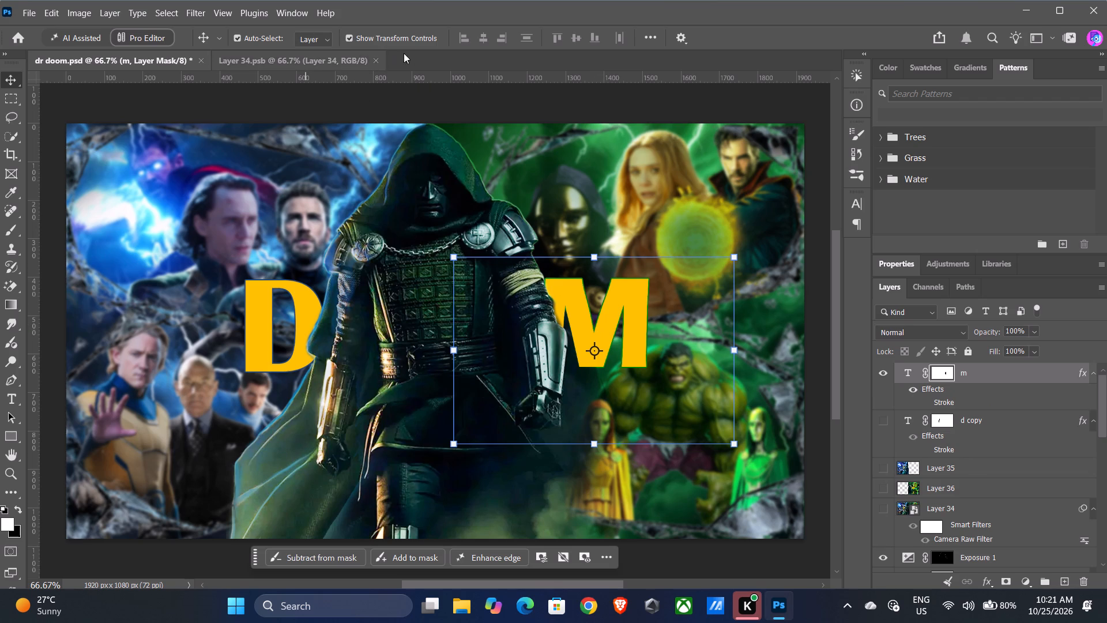
pyautogui.click(272, 326)
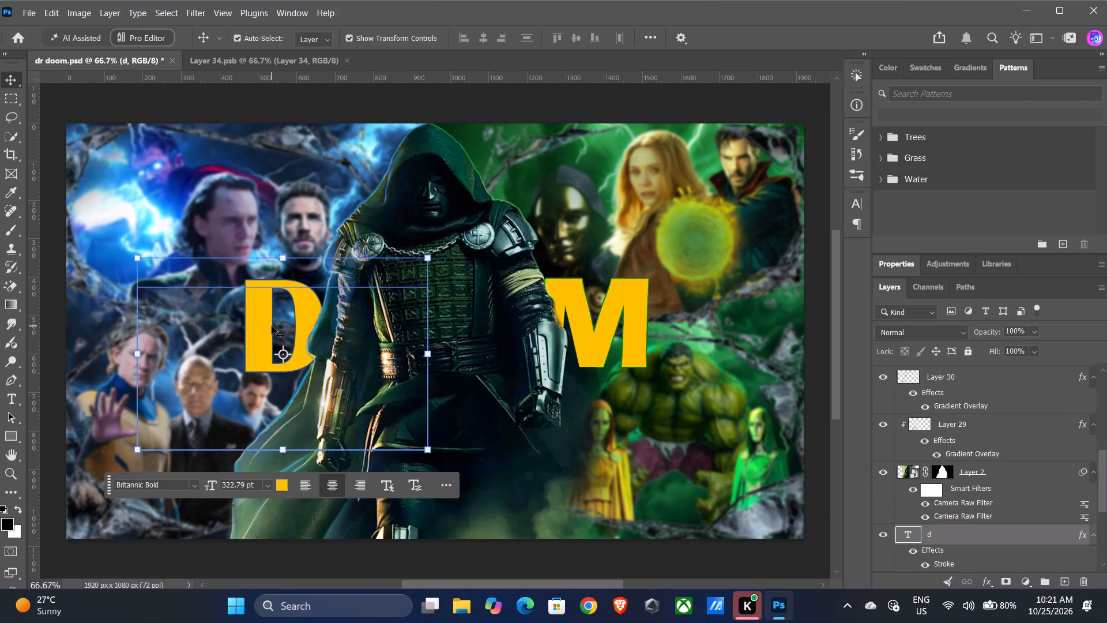
pyautogui.doubleClick(272, 326)
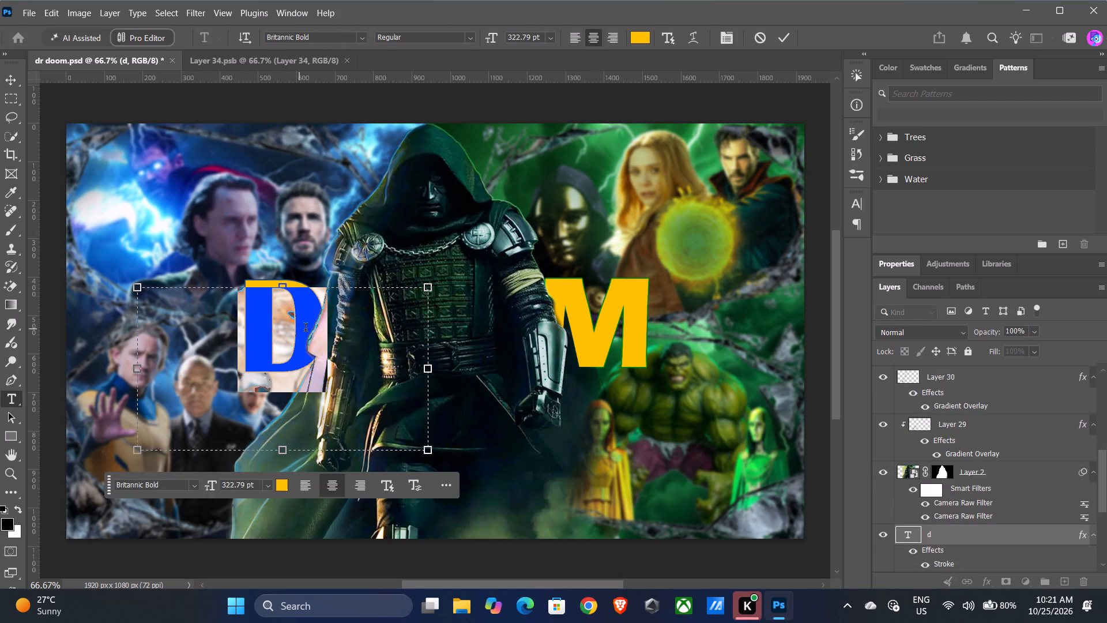
pyautogui.click(409, 56)
pyautogui.click(503, 98)
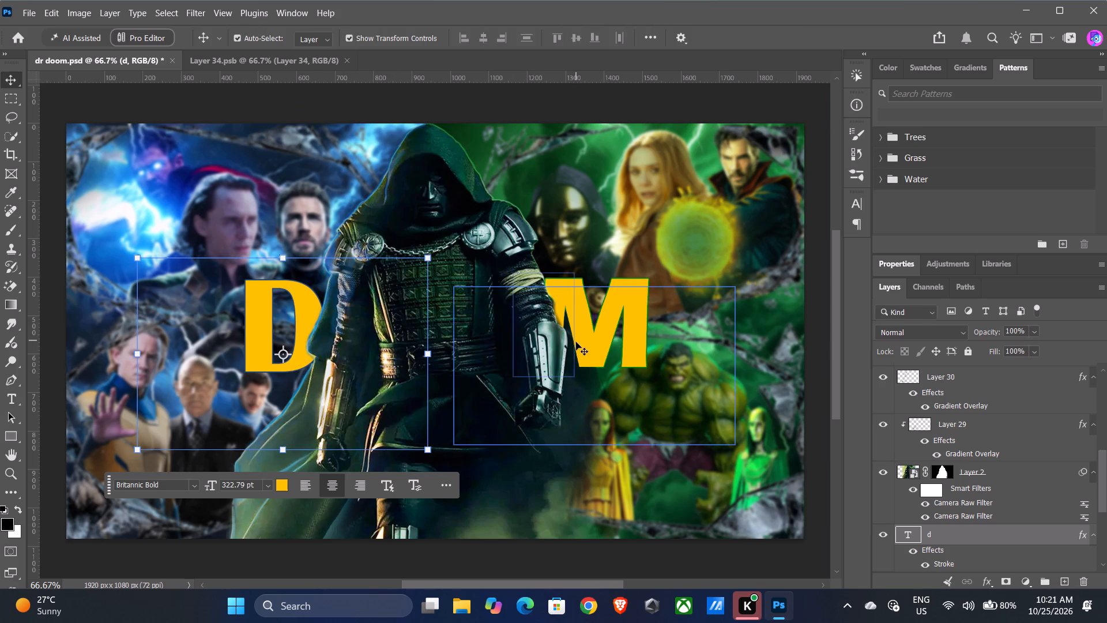
# Set the font of the M text in the topmost m layer to Britannic Bold.
pyautogui.doubleClick(583, 330)
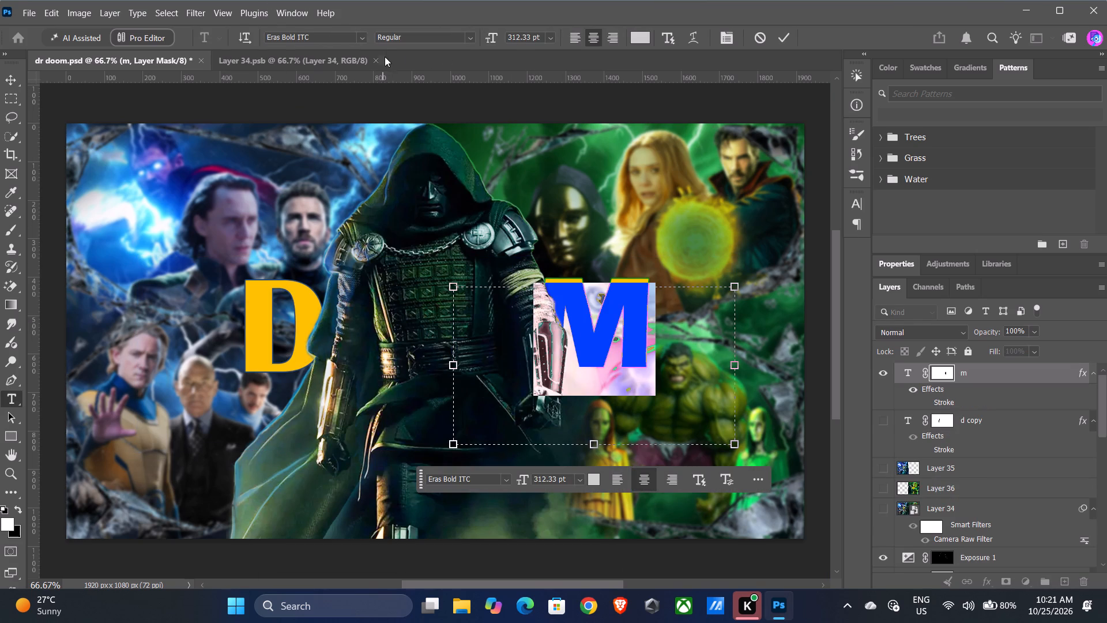
pyautogui.click(365, 35)
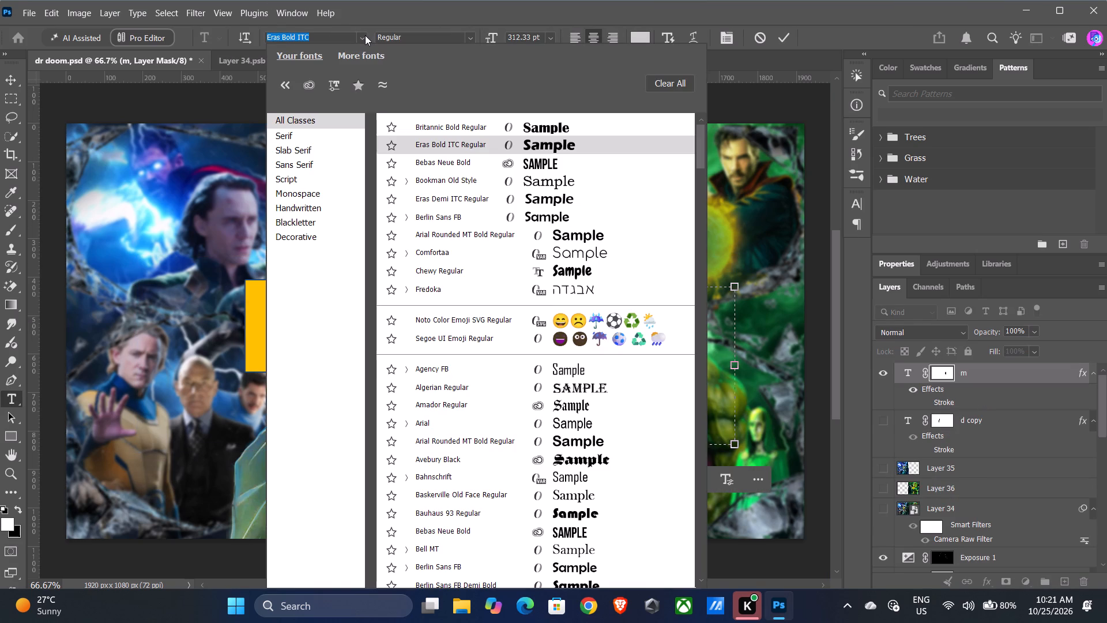
pyautogui.click(419, 123)
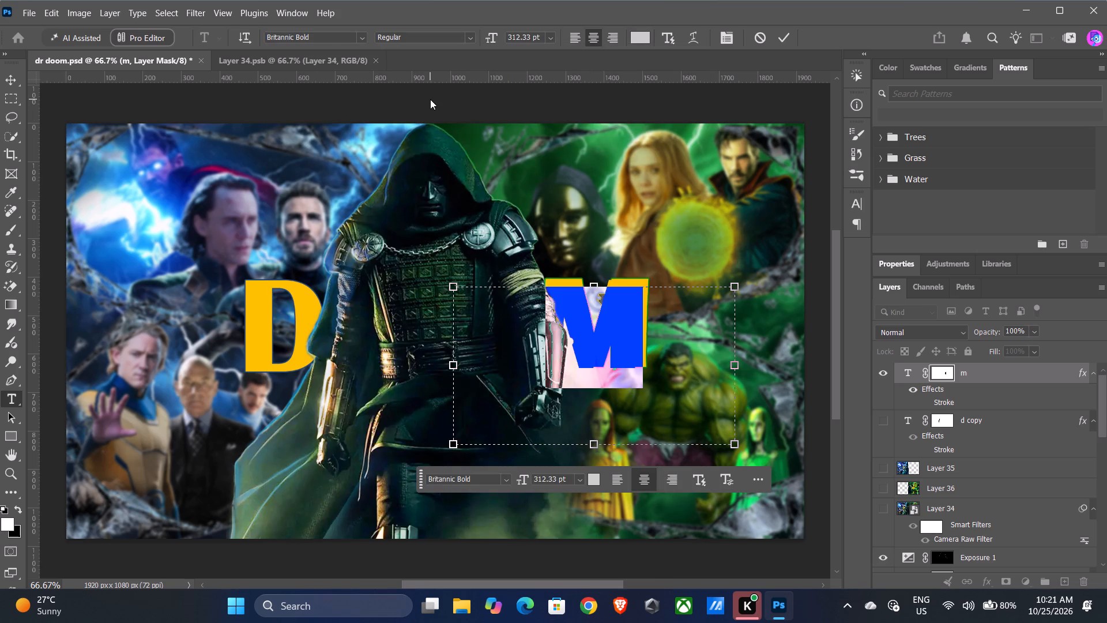
pyautogui.click(430, 99)
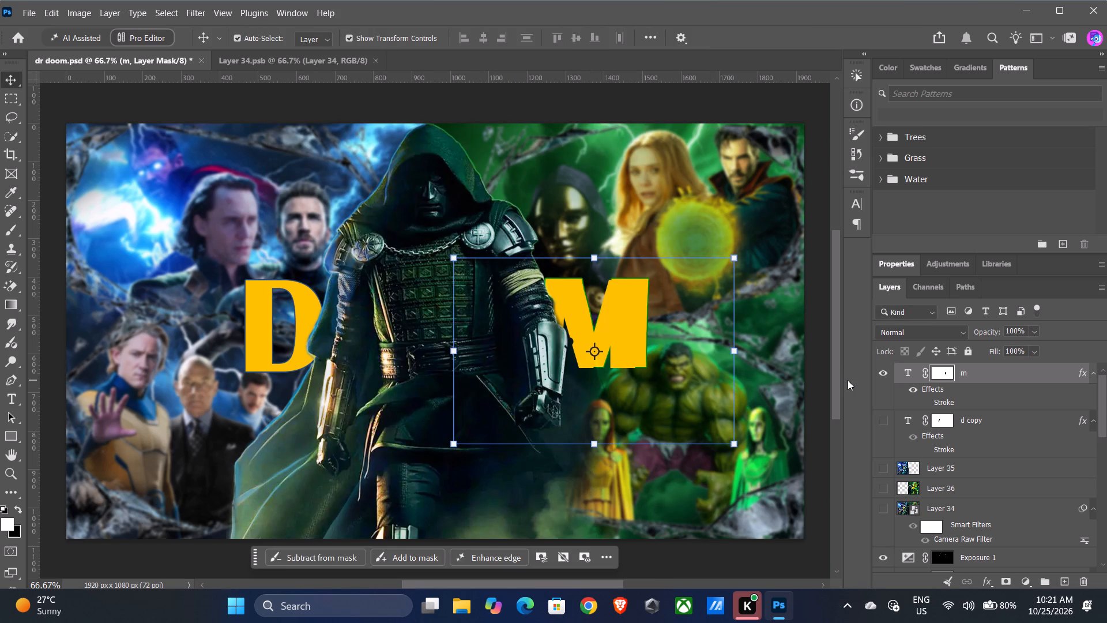
# Set the font of the M text in the m copy layer beneath Exposure 1 to Britannic Bold.
pyautogui.click(634, 321)
pyautogui.click(634, 321)
pyautogui.click(639, 305)
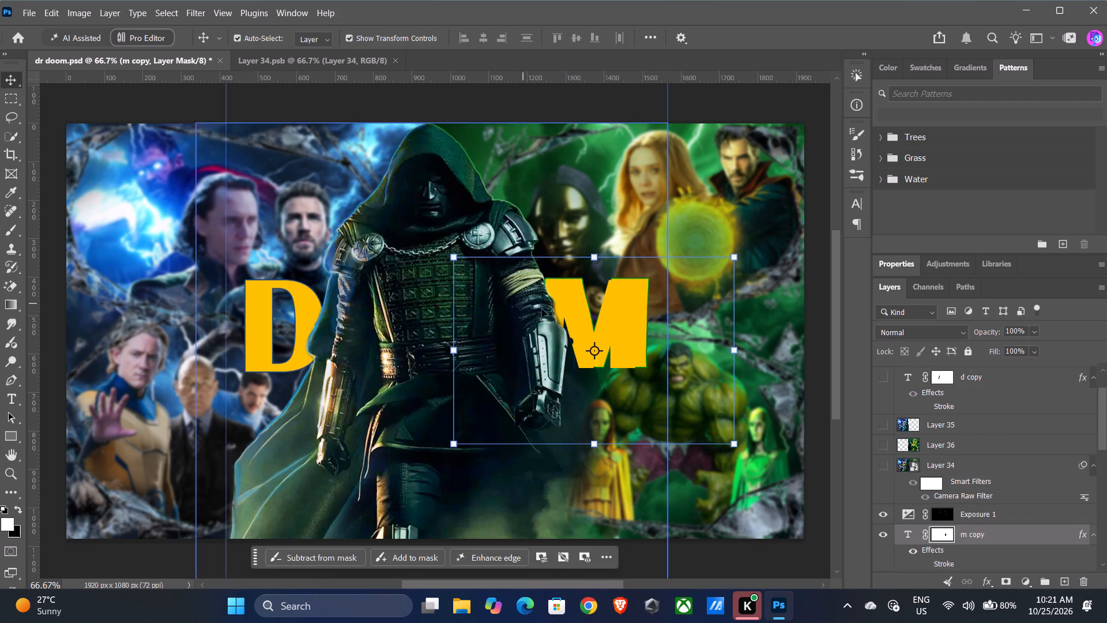
pyautogui.tripleClick(645, 333)
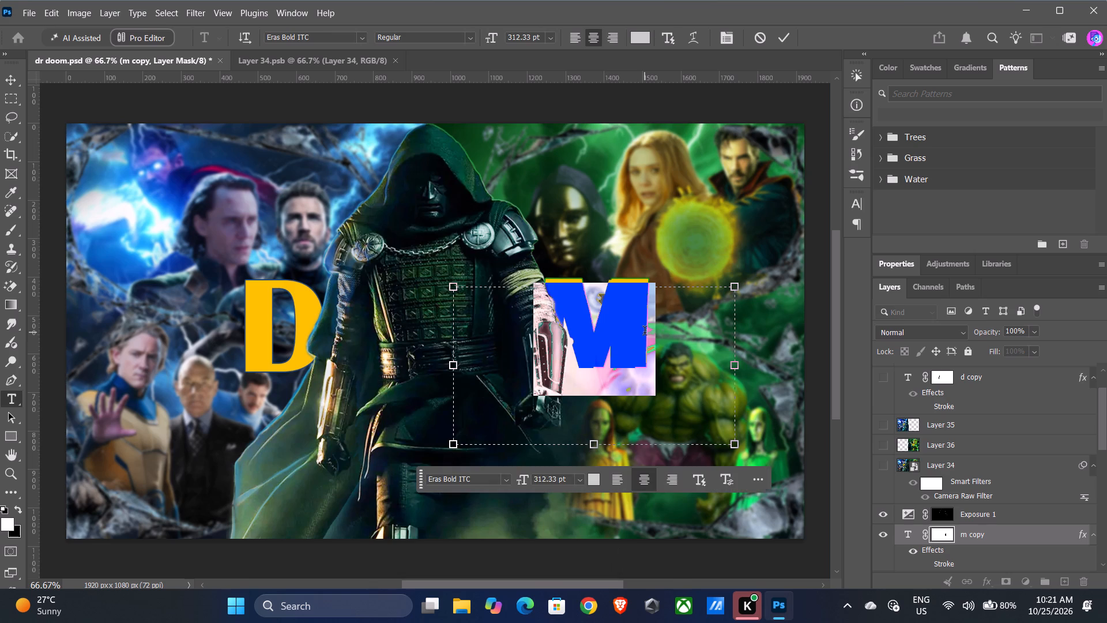
pyautogui.click(365, 38)
pyautogui.click(409, 122)
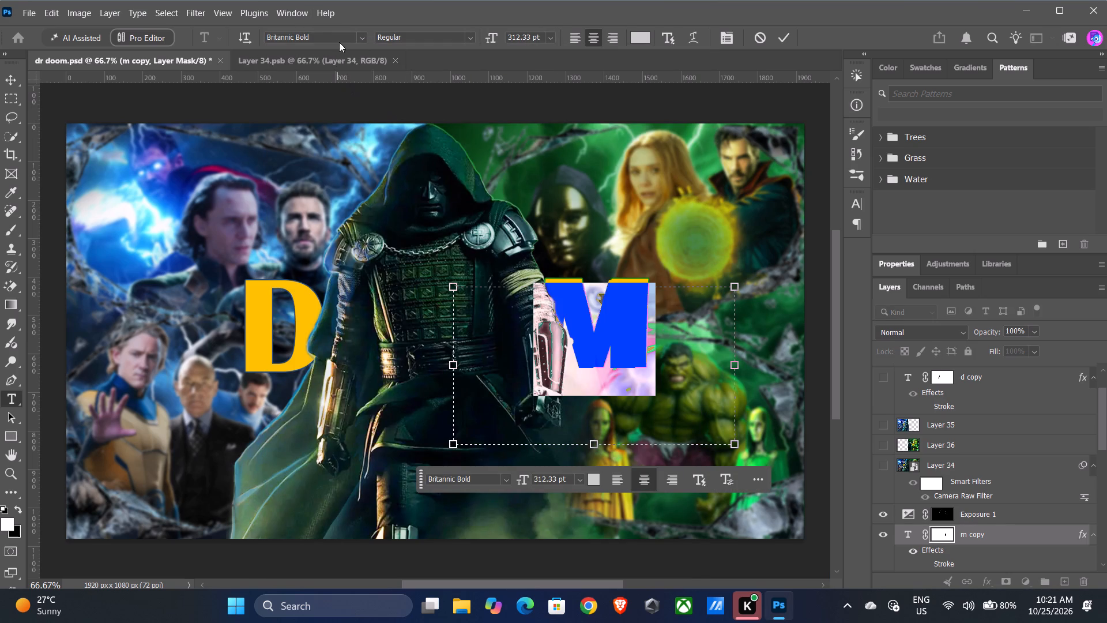
pyautogui.click(482, 102)
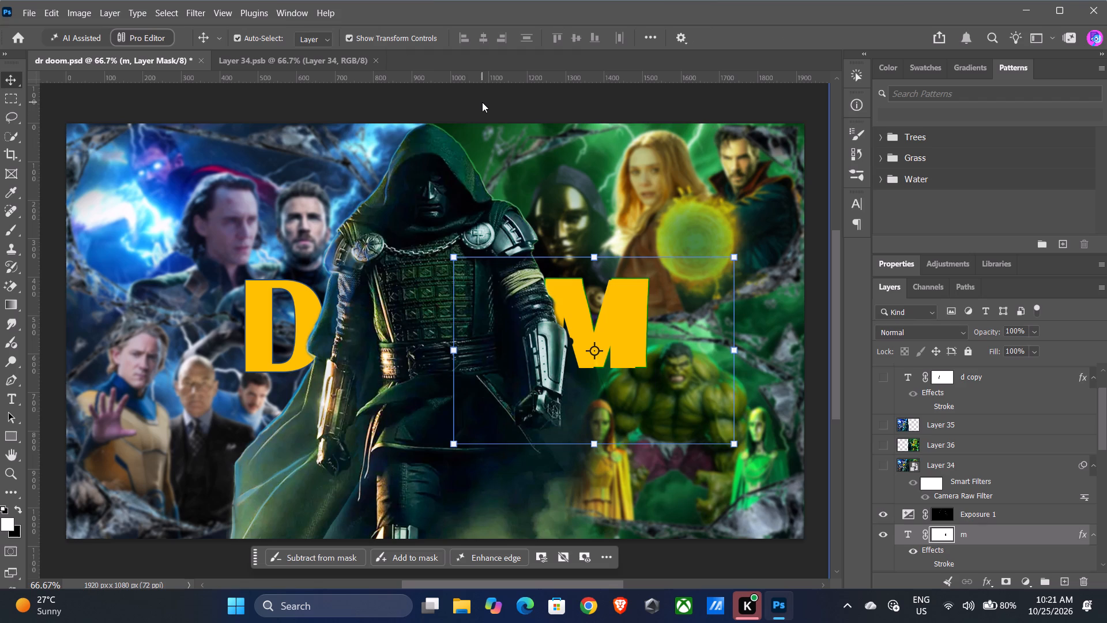
# Toggle the visibility of the m layer beneath Exposure 1 to compare the M lettering with and without it.
pyautogui.click(886, 535)
pyautogui.click(886, 535)
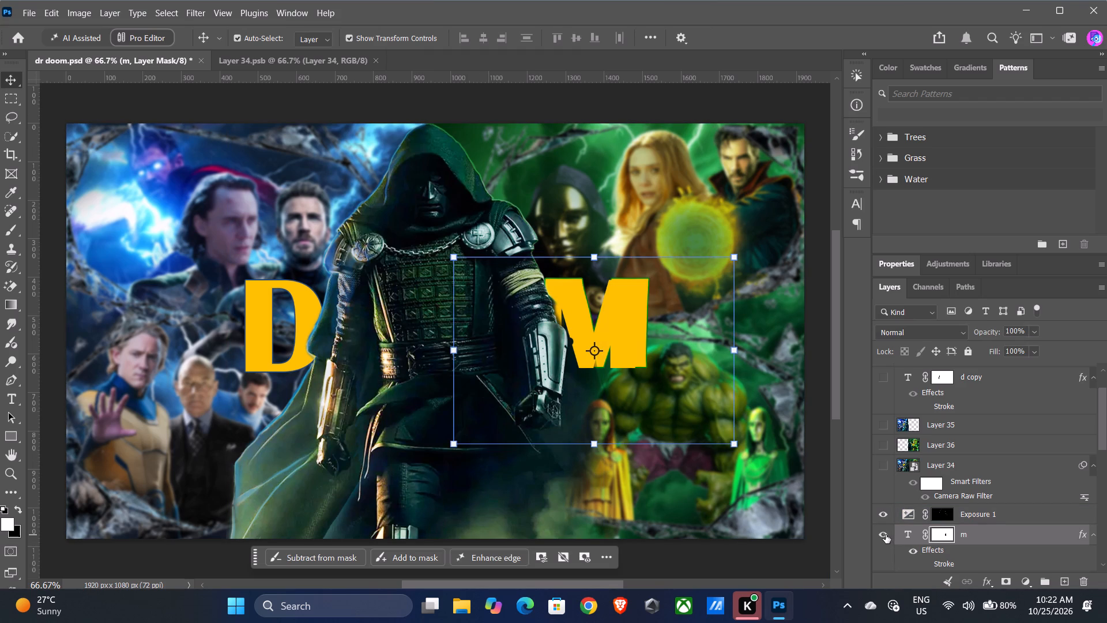
pyautogui.click(886, 535)
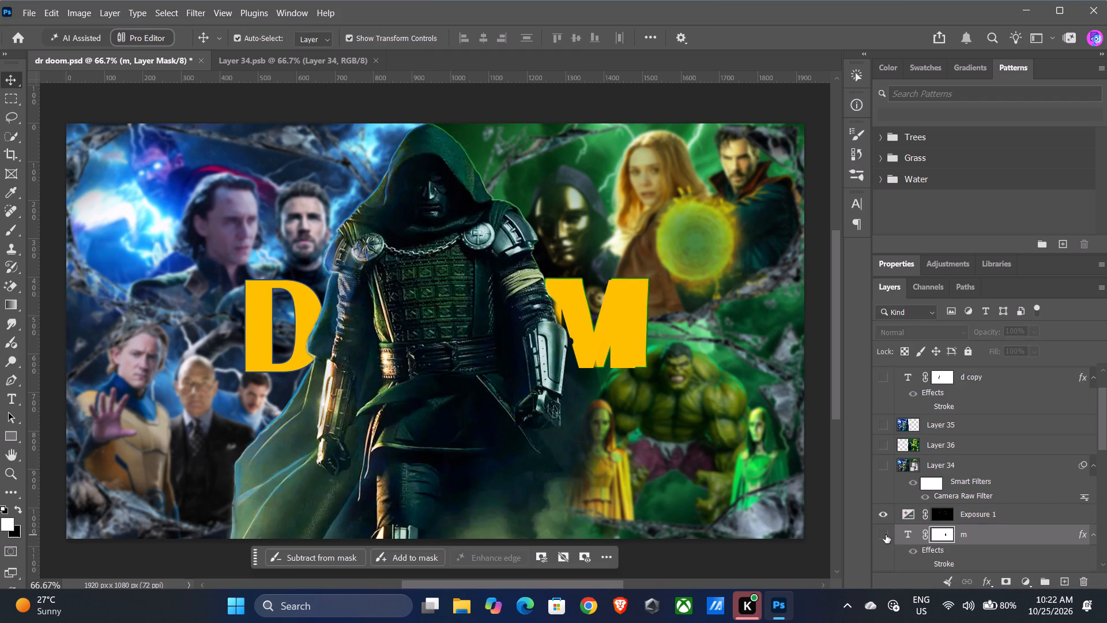
pyautogui.click(886, 534)
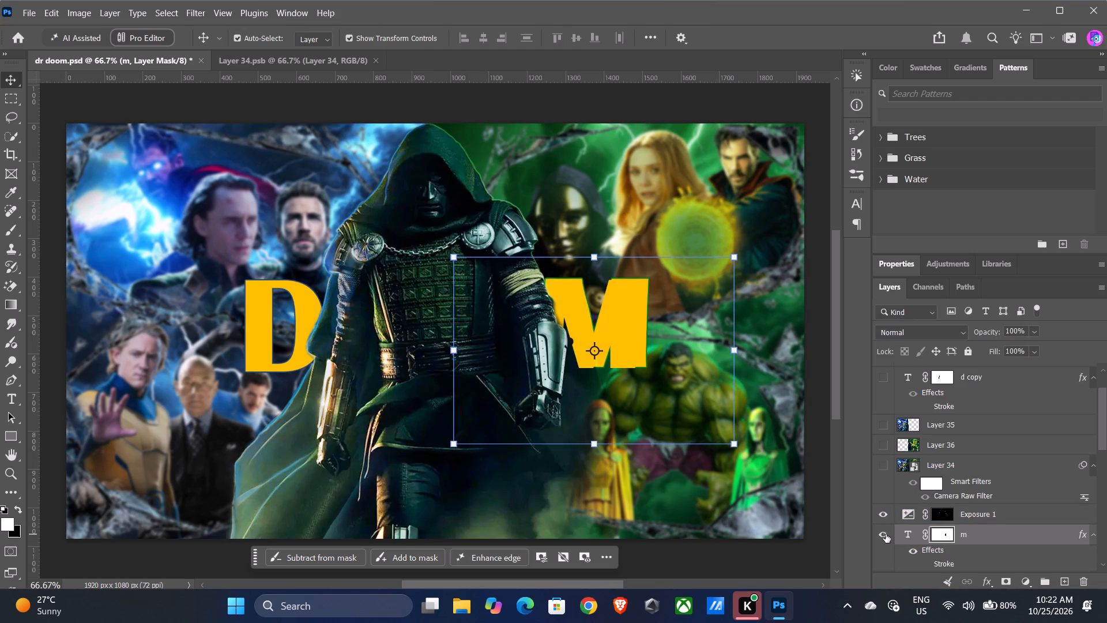
pyautogui.click(886, 534)
pyautogui.click(886, 534)
# Toggle the visibility of the topmost m layer to compare the M lettering with and without it.
pyautogui.scroll(-1, 987, 535)
pyautogui.scroll(4, 987, 535)
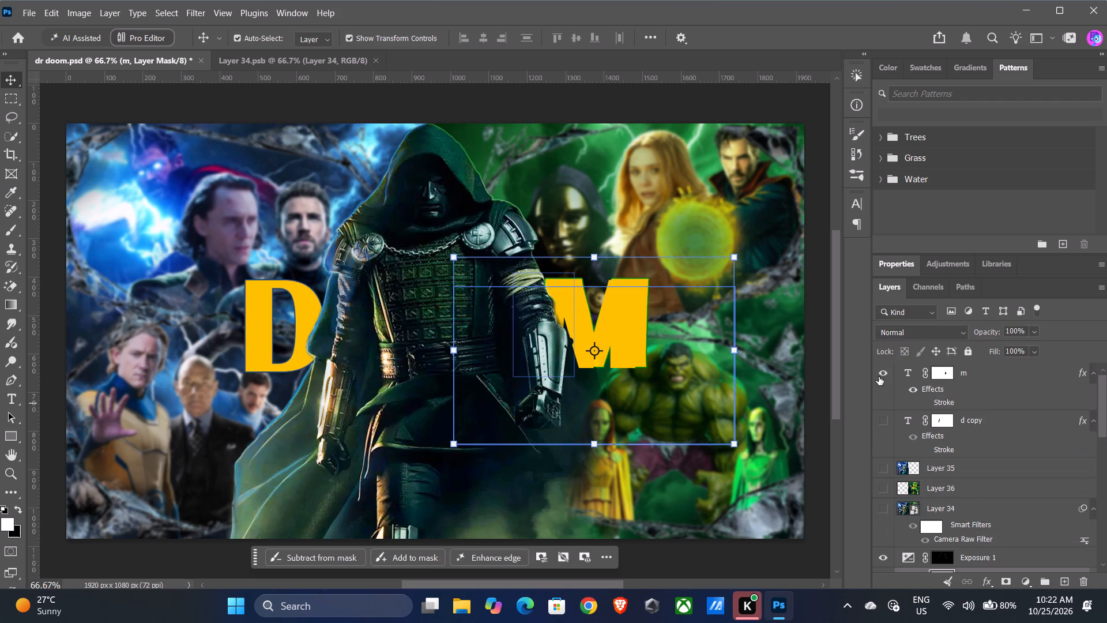
pyautogui.click(879, 374)
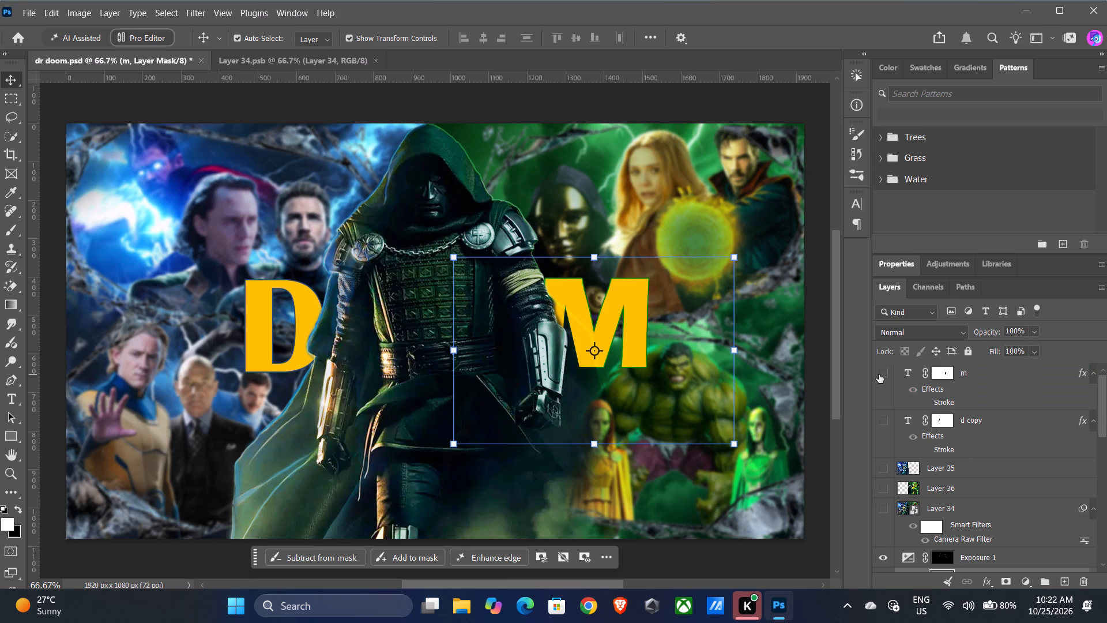
pyautogui.click(879, 374)
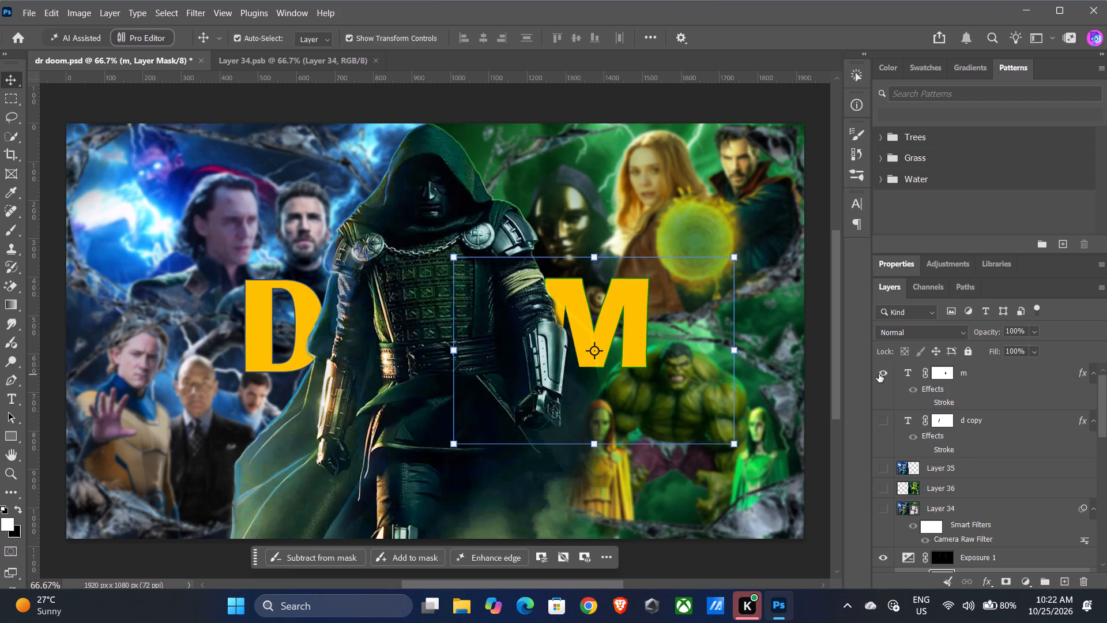
pyautogui.click(879, 374)
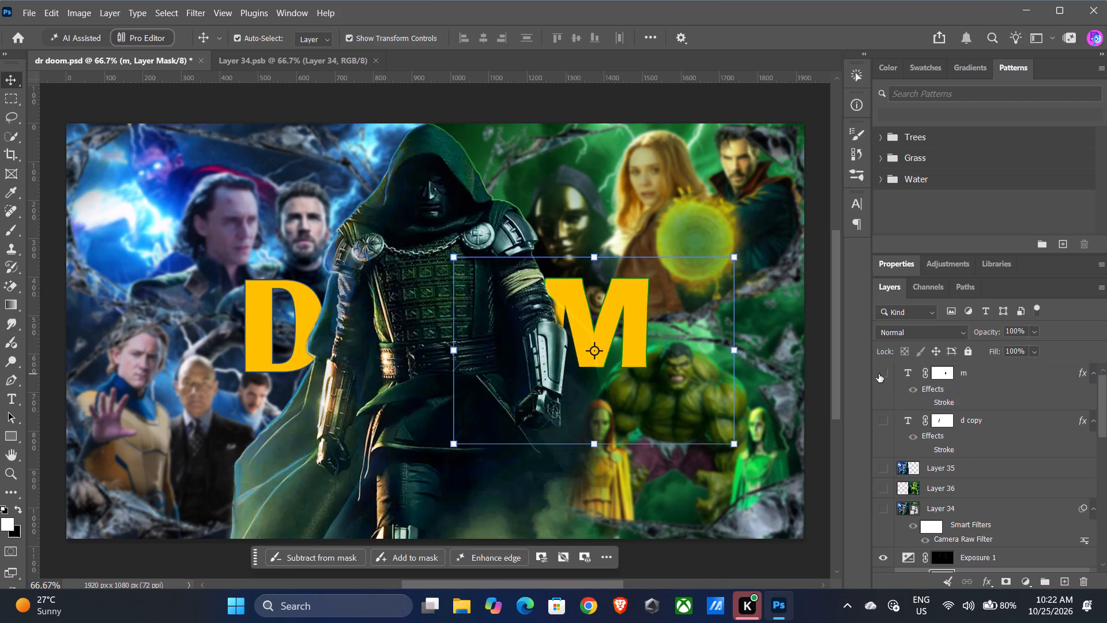
pyautogui.click(879, 374)
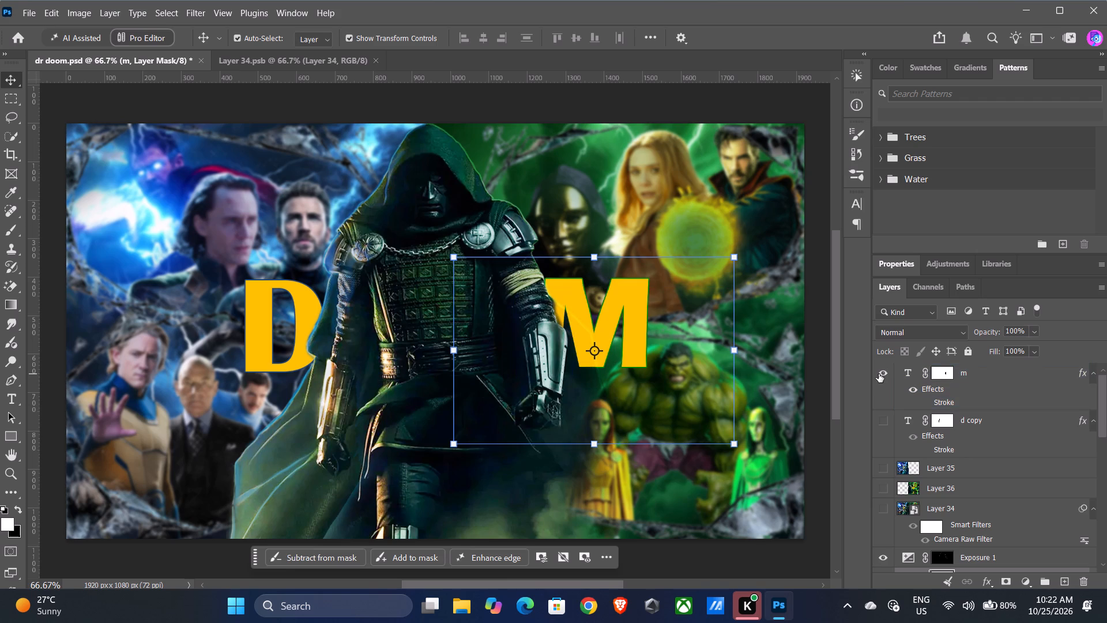
pyautogui.click(879, 374)
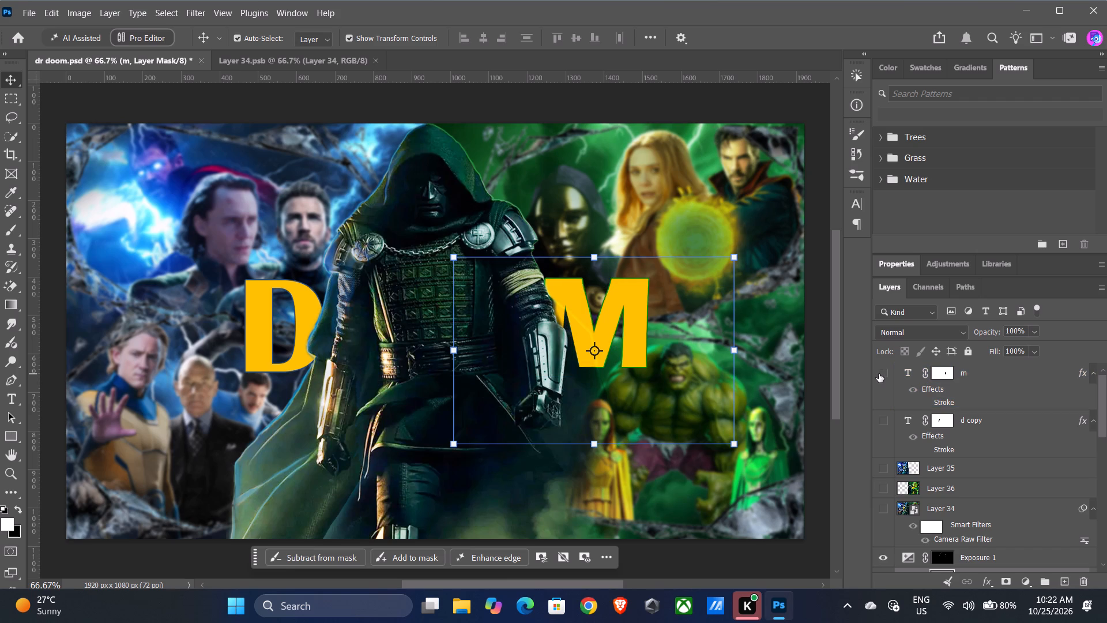
pyautogui.click(879, 374)
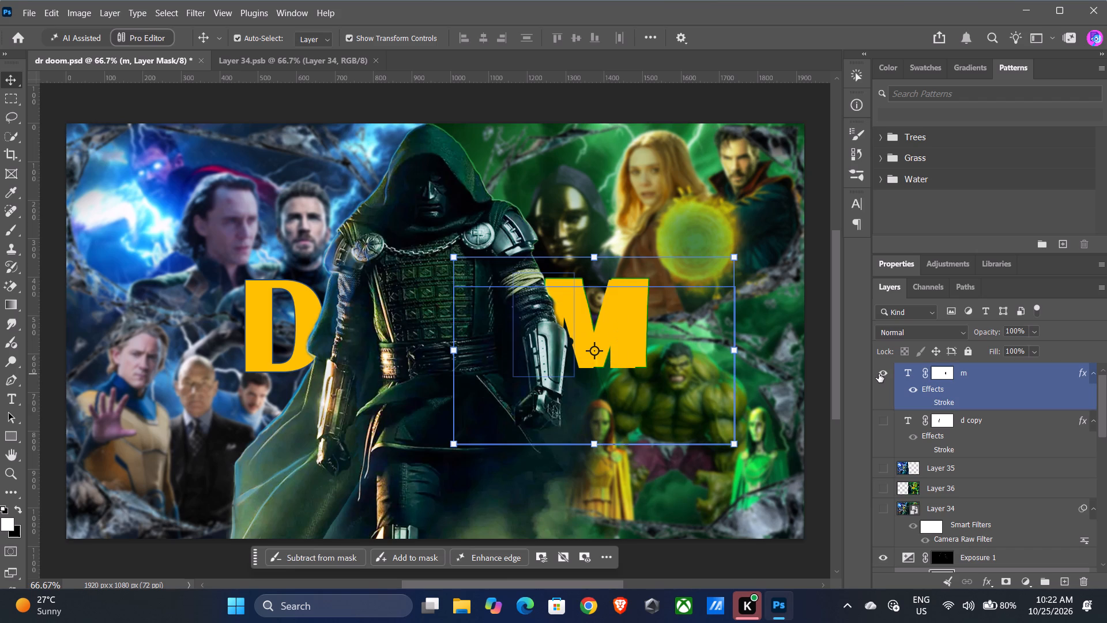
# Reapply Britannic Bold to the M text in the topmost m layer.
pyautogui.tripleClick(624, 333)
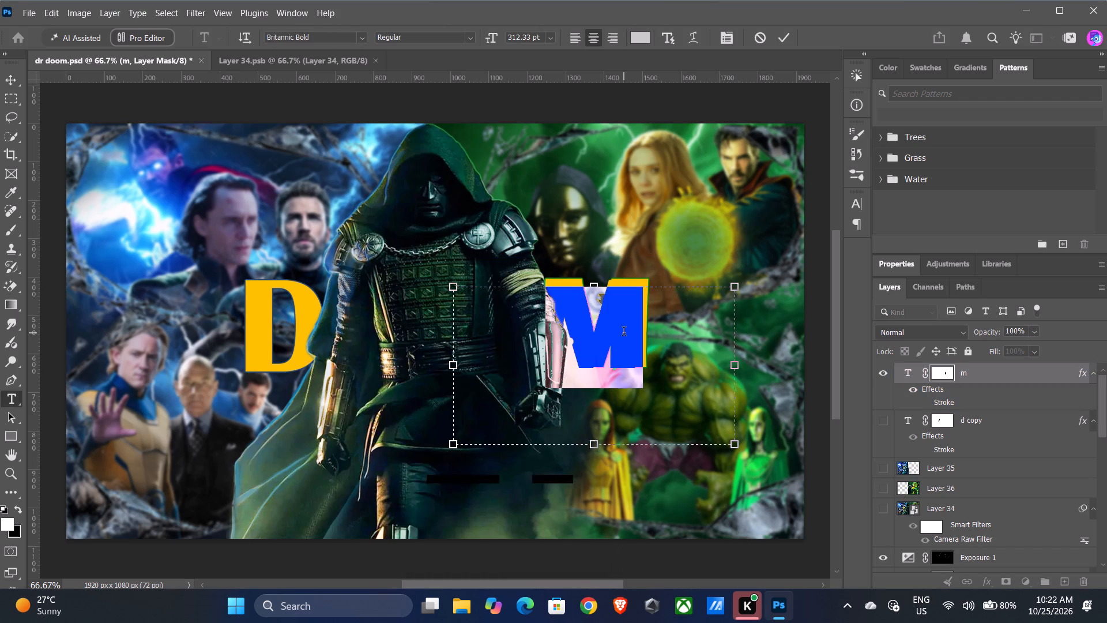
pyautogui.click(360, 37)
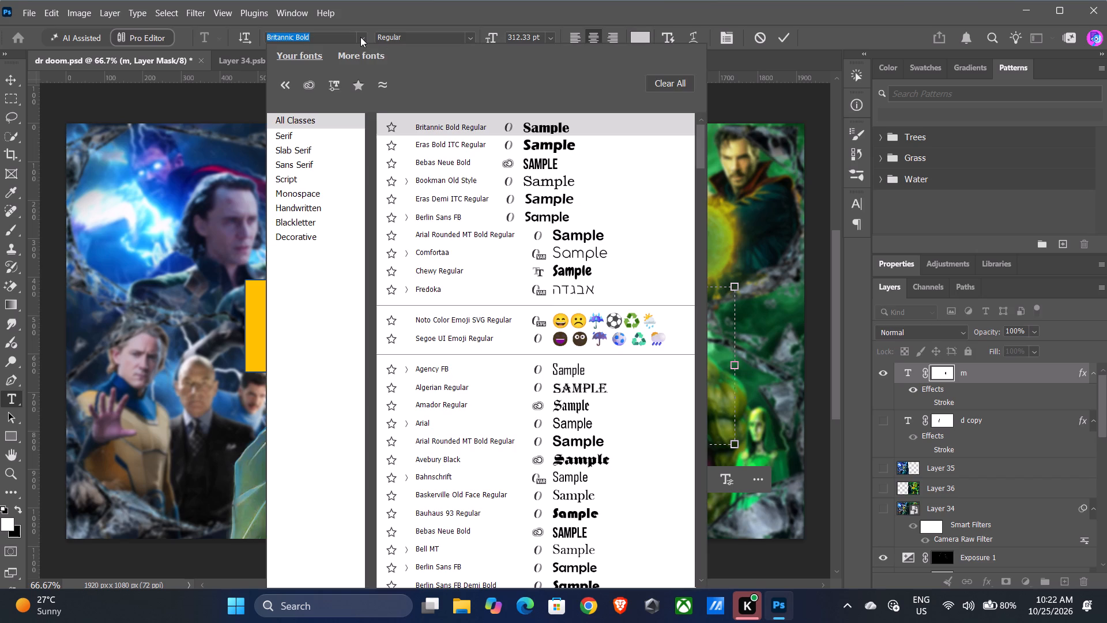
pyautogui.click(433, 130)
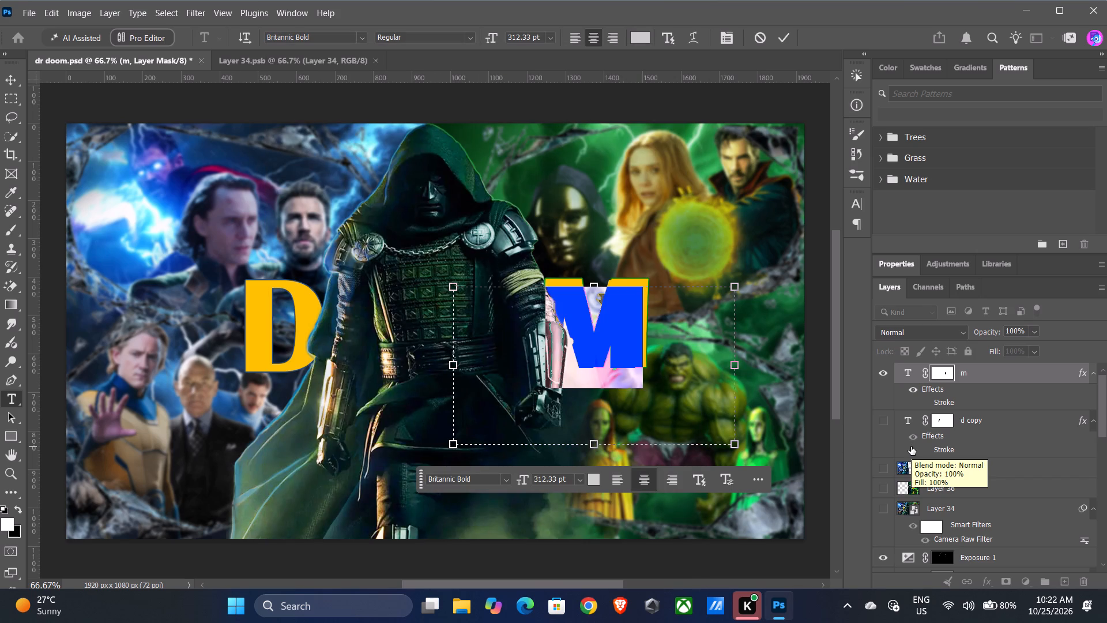
# Toggle the m layer beneath Exposure 1 off and on to compare the overlapping M letters.
pyautogui.scroll(-1, 911, 446)
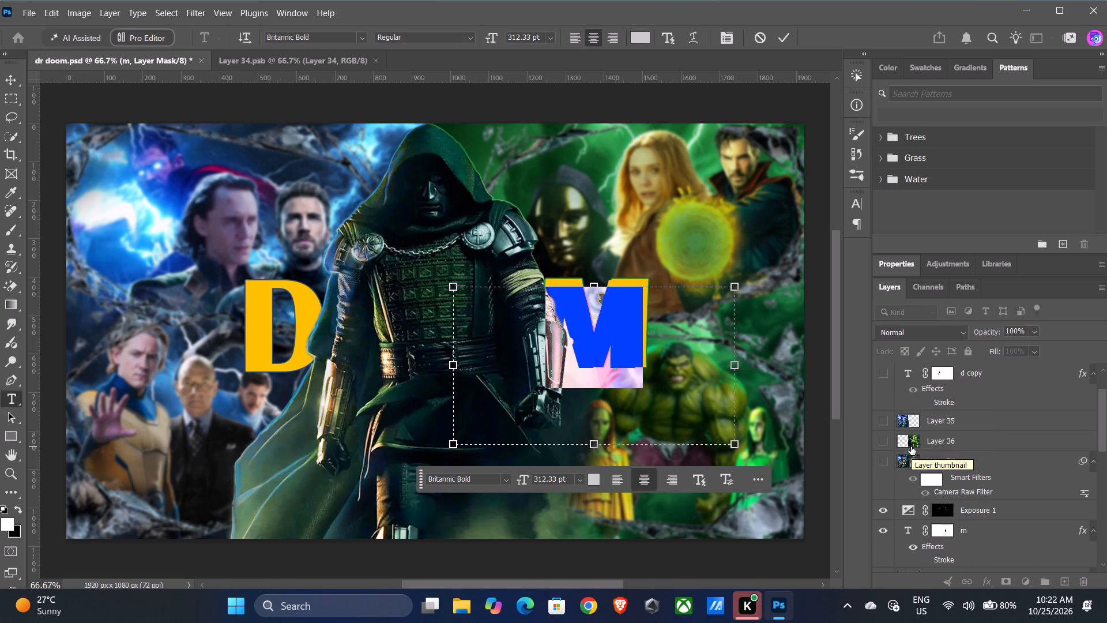
pyautogui.scroll(-1, 905, 463)
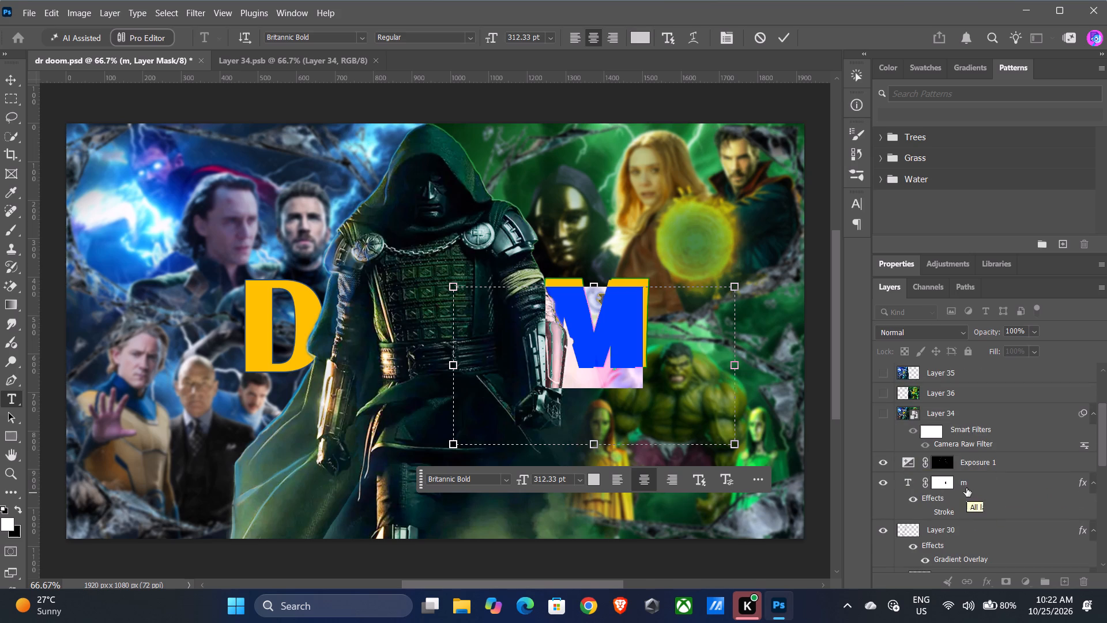
pyautogui.click(879, 479)
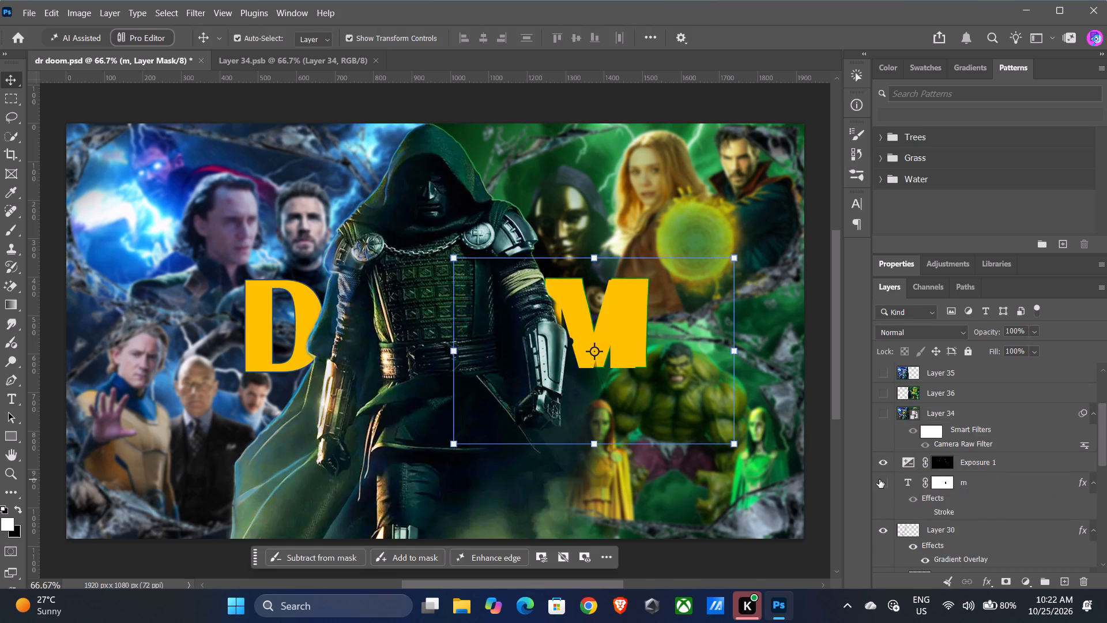
pyautogui.click(879, 479)
pyautogui.click(879, 479)
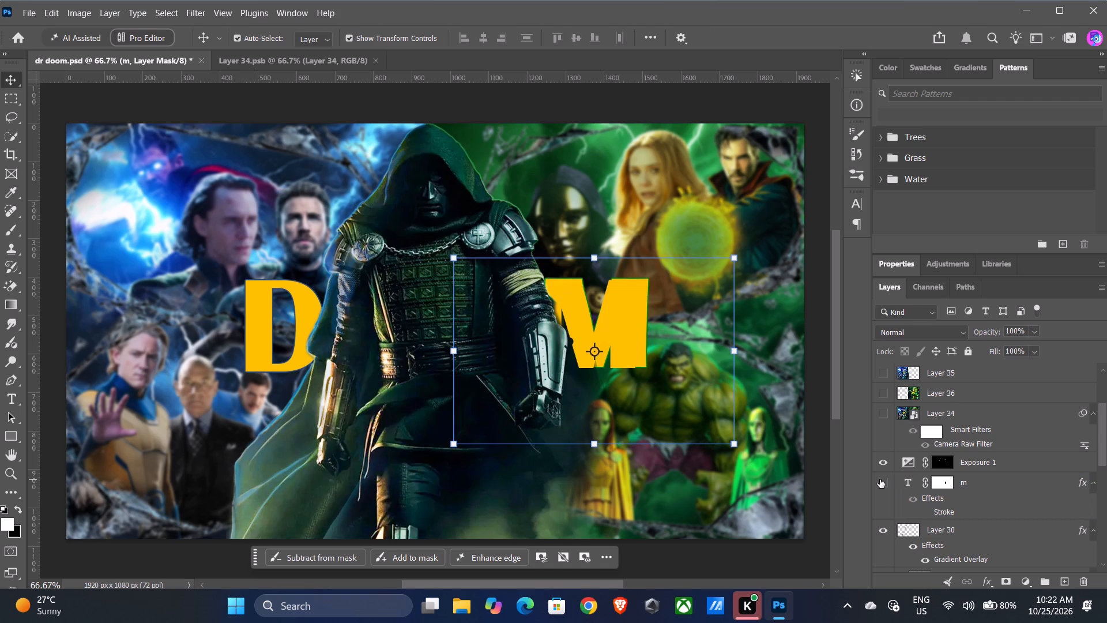
pyautogui.click(880, 479)
# Hide the topmost m text layer.
pyautogui.scroll(7, 880, 479)
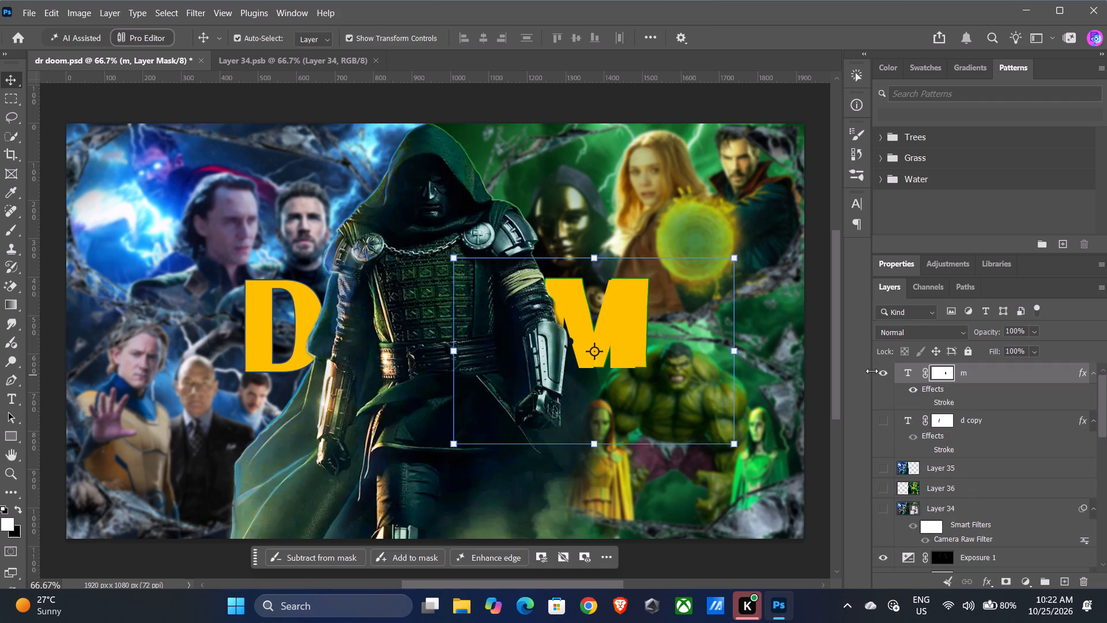
pyautogui.click(883, 376)
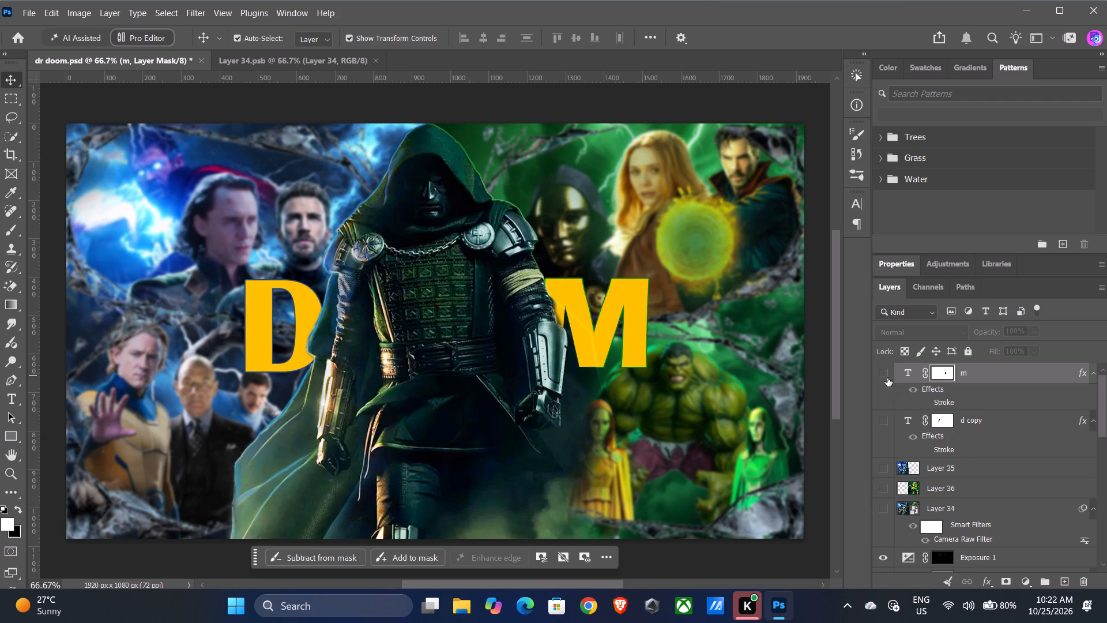
pyautogui.click(887, 374)
pyautogui.click(887, 374)
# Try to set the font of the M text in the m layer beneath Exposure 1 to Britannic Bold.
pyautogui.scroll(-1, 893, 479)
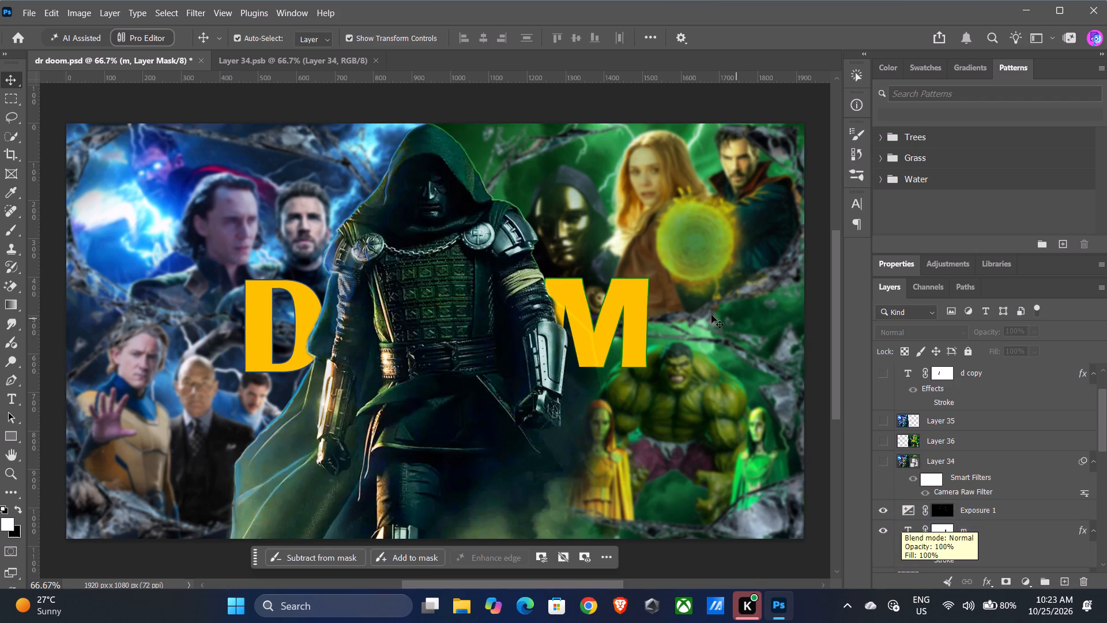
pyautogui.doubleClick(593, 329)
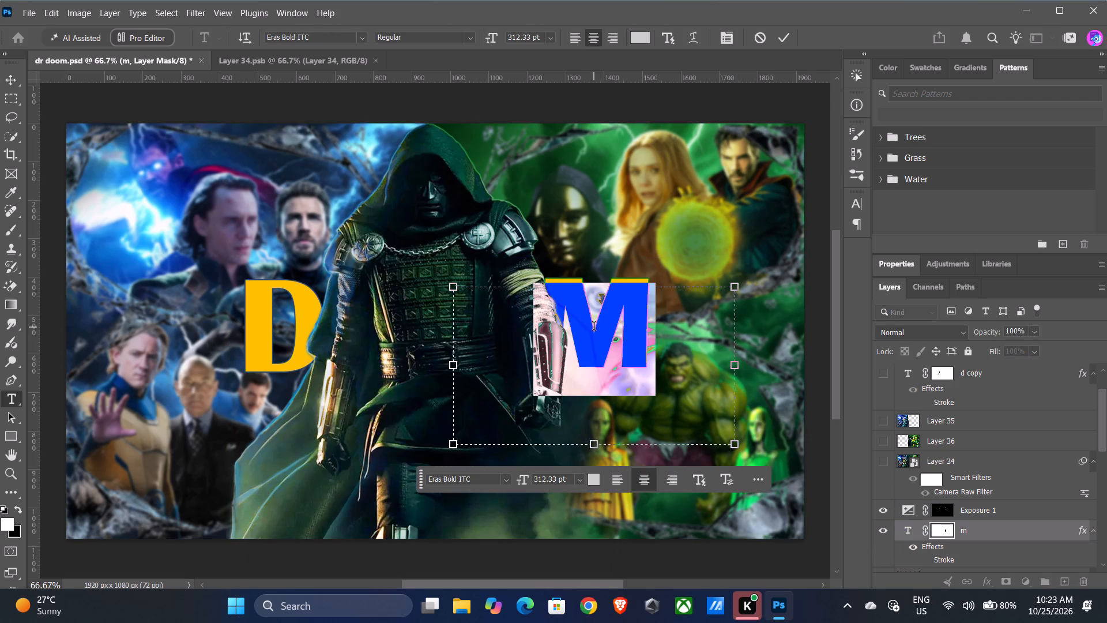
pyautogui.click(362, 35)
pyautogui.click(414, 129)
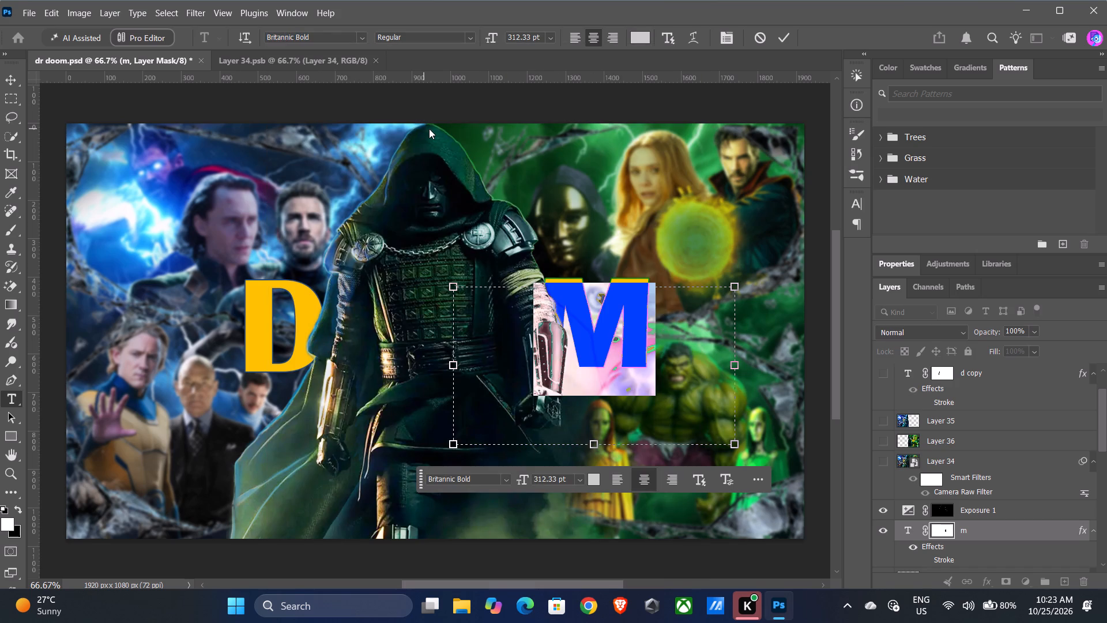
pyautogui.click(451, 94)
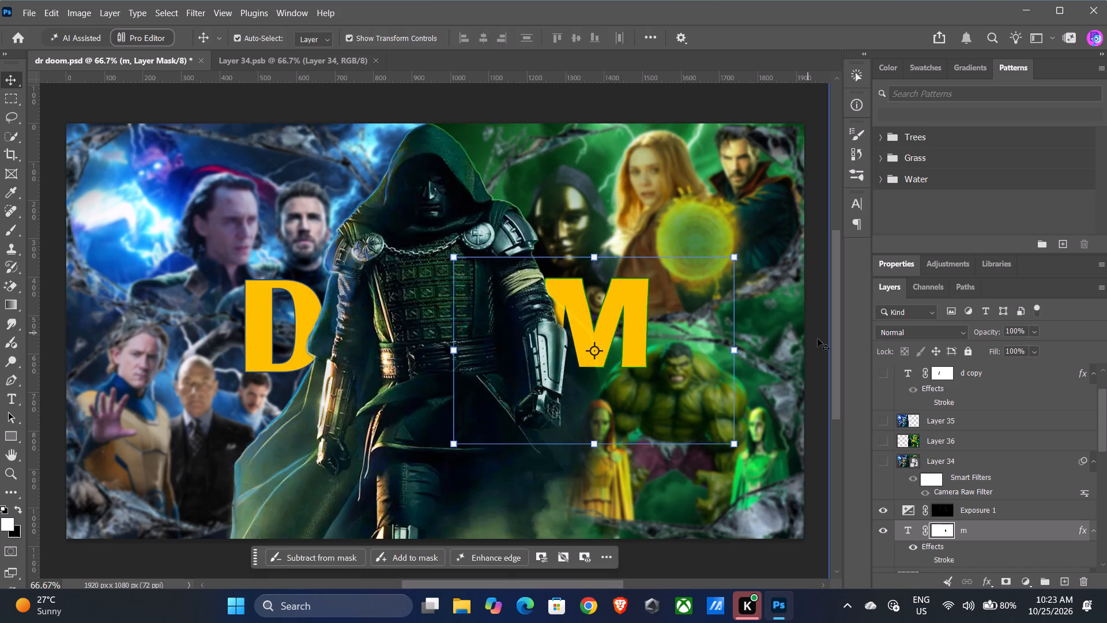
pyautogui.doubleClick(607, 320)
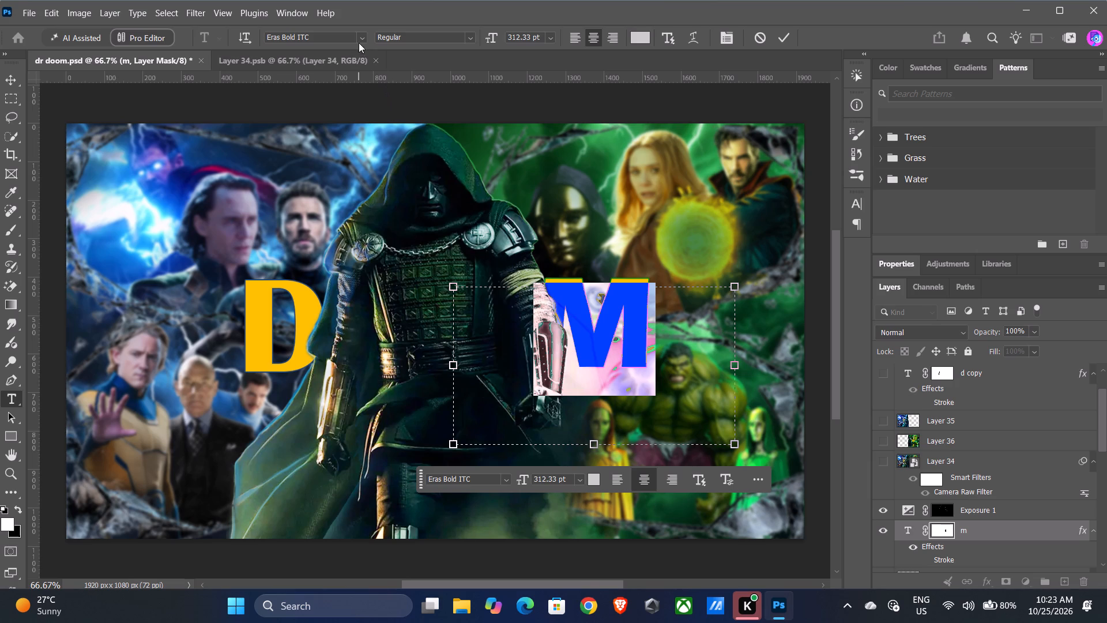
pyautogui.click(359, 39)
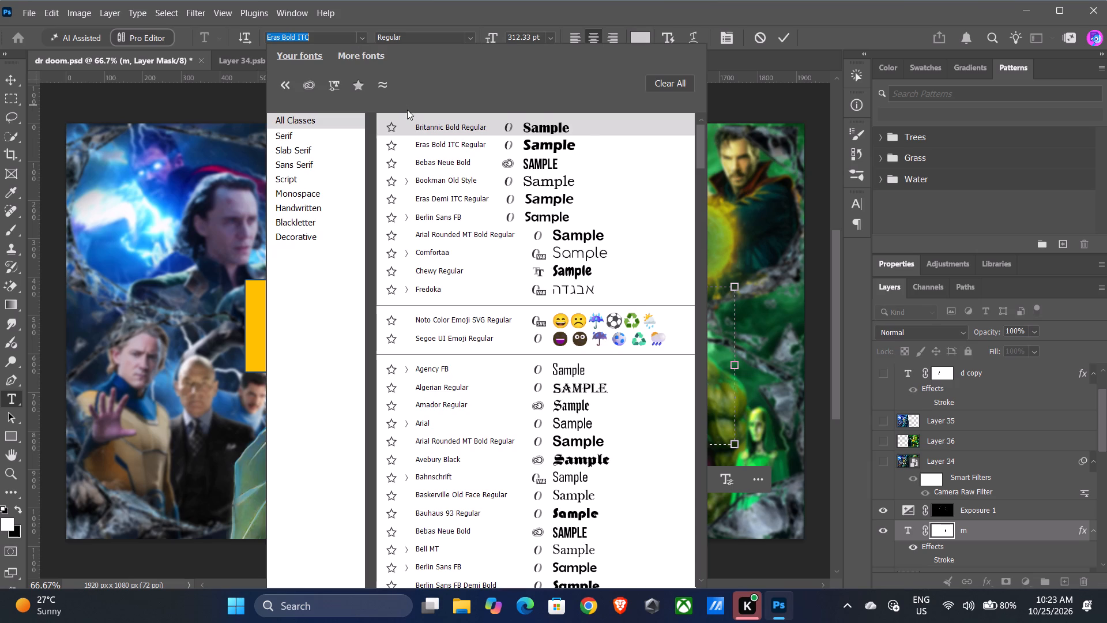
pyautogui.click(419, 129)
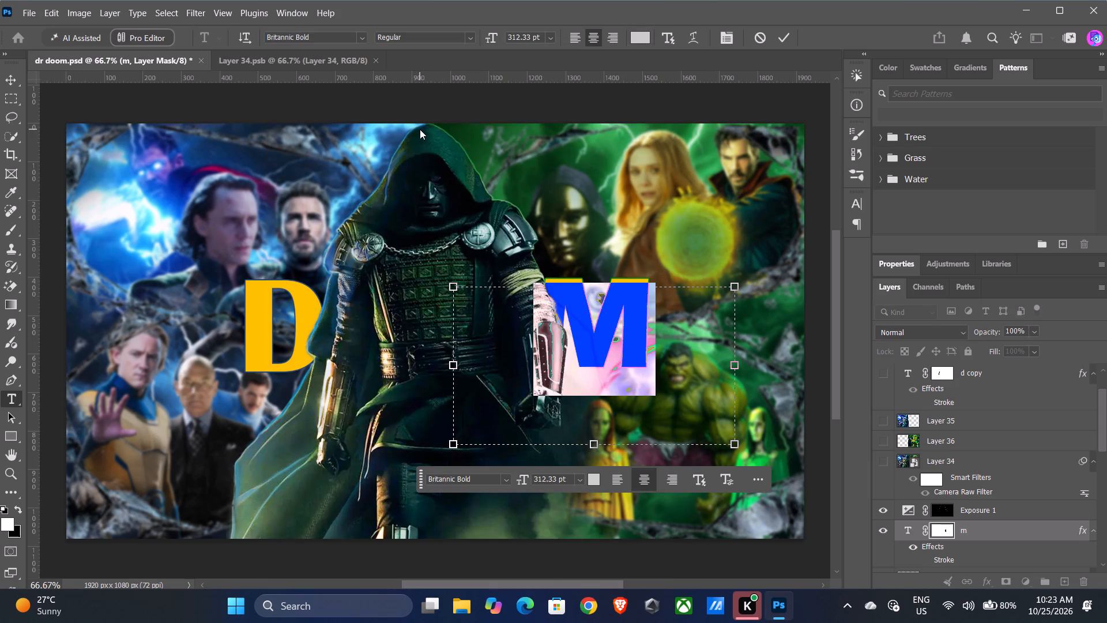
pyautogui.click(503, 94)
# Set the font of the M text in the m layer beneath Exposure 1 to Eras Demi ITC.
pyautogui.doubleClick(600, 316)
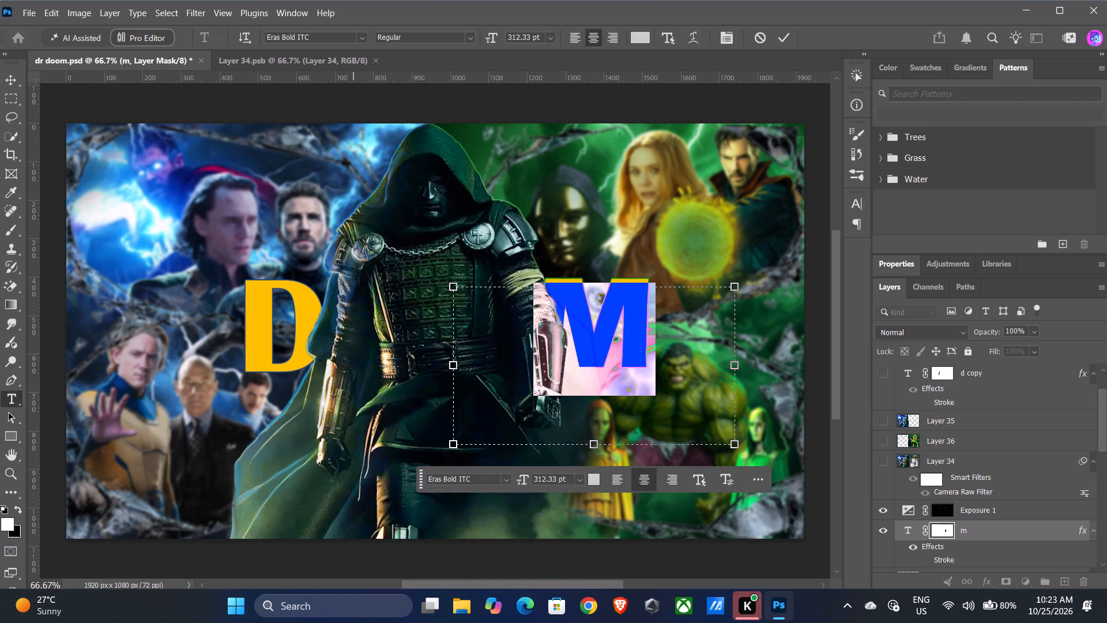
pyautogui.click(360, 36)
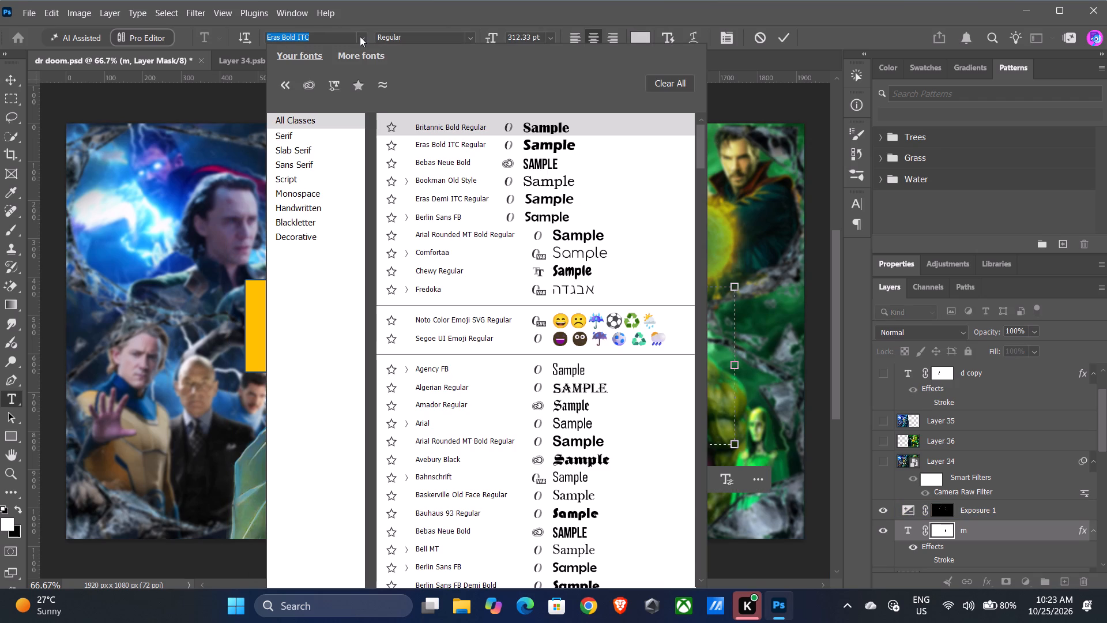
pyautogui.click(441, 206)
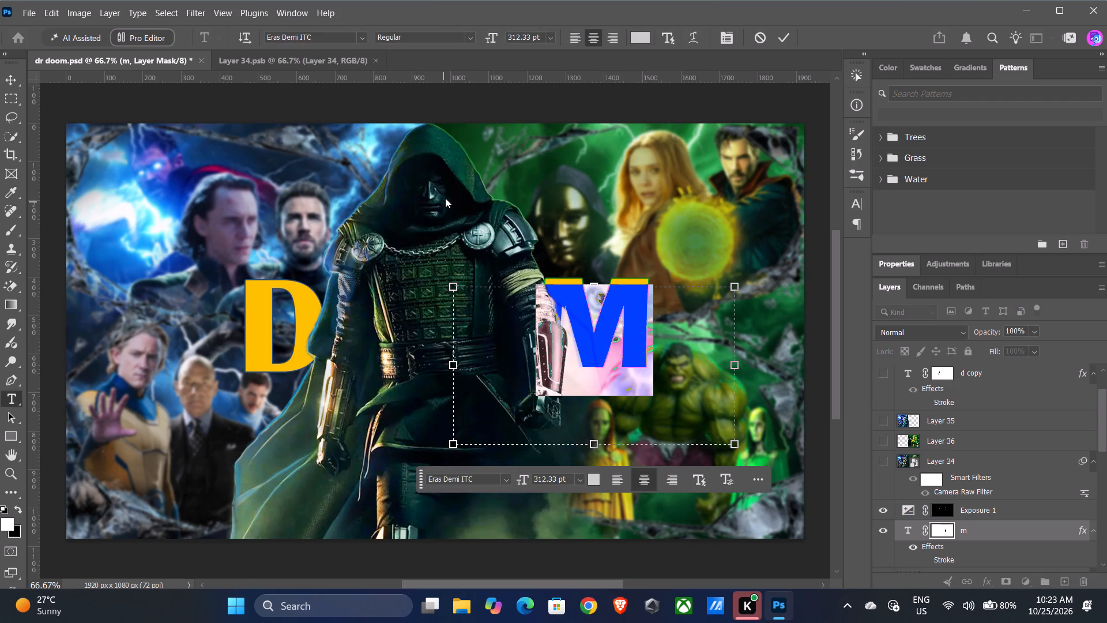
pyautogui.click(478, 95)
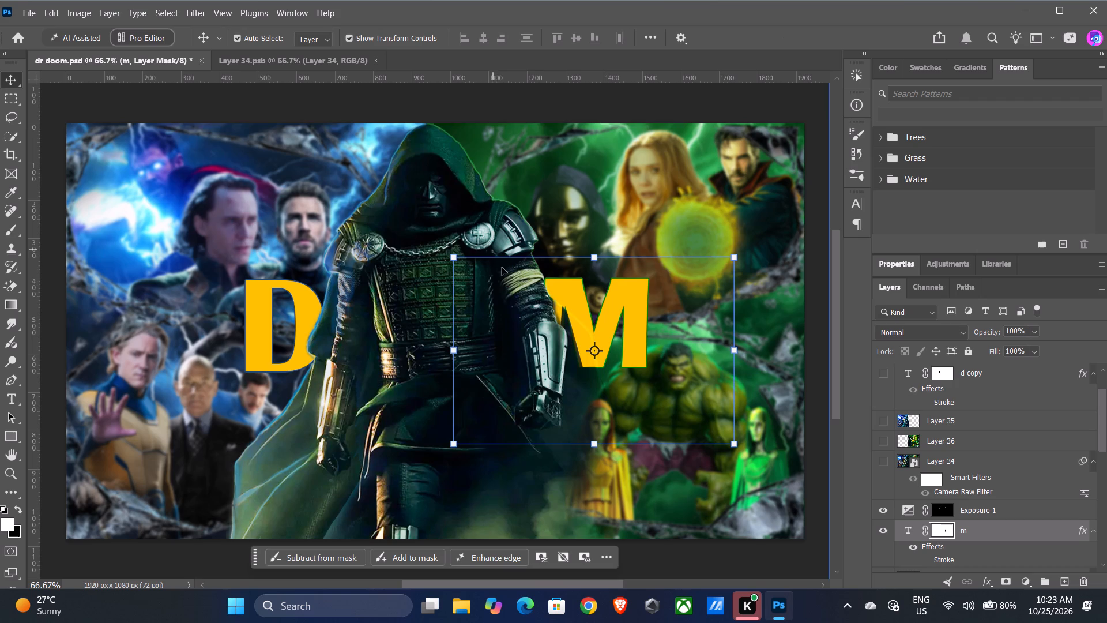
# Open the M text beneath Exposure 1 for editing, leave it unchanged, and toggle its m layer off and on to compare.
pyautogui.doubleClick(582, 314)
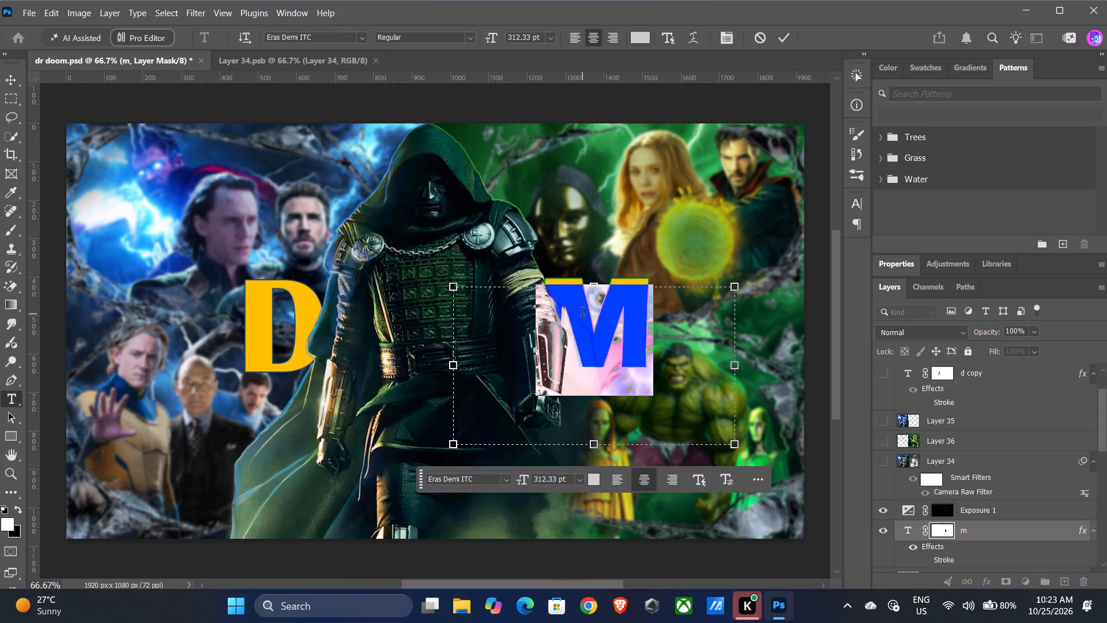
pyautogui.scroll(-1, 949, 531)
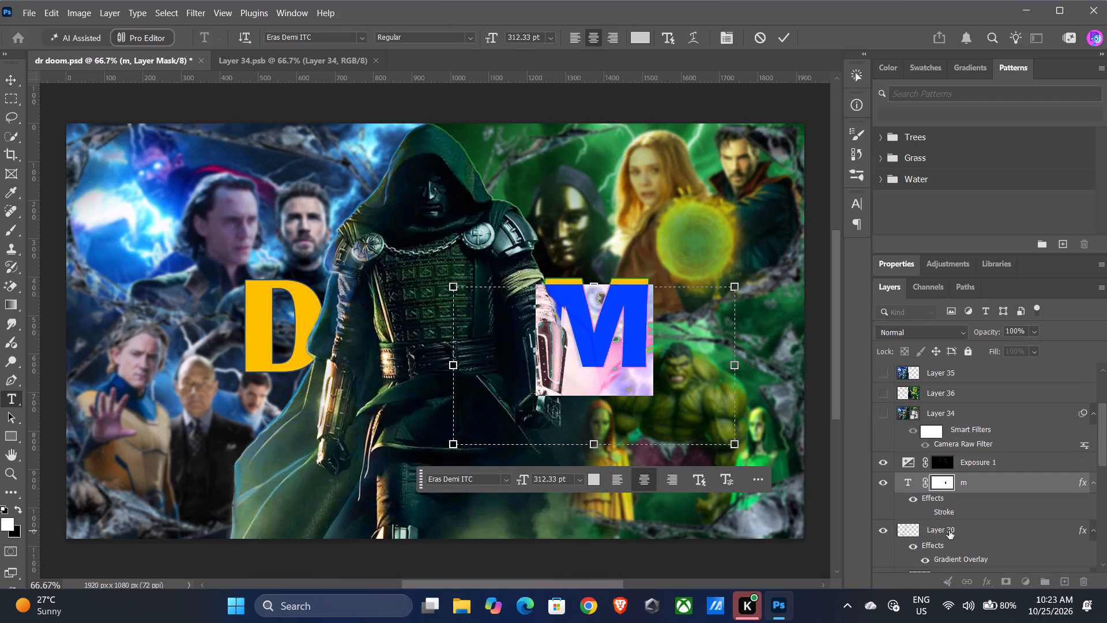
pyautogui.scroll(-1, 949, 531)
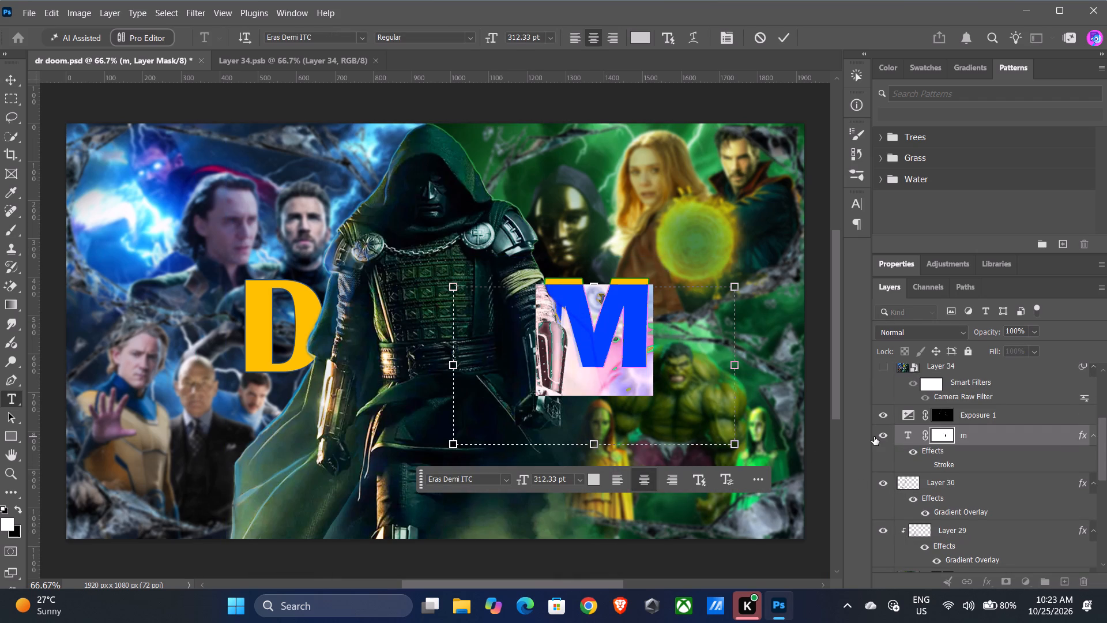
pyautogui.click(879, 437)
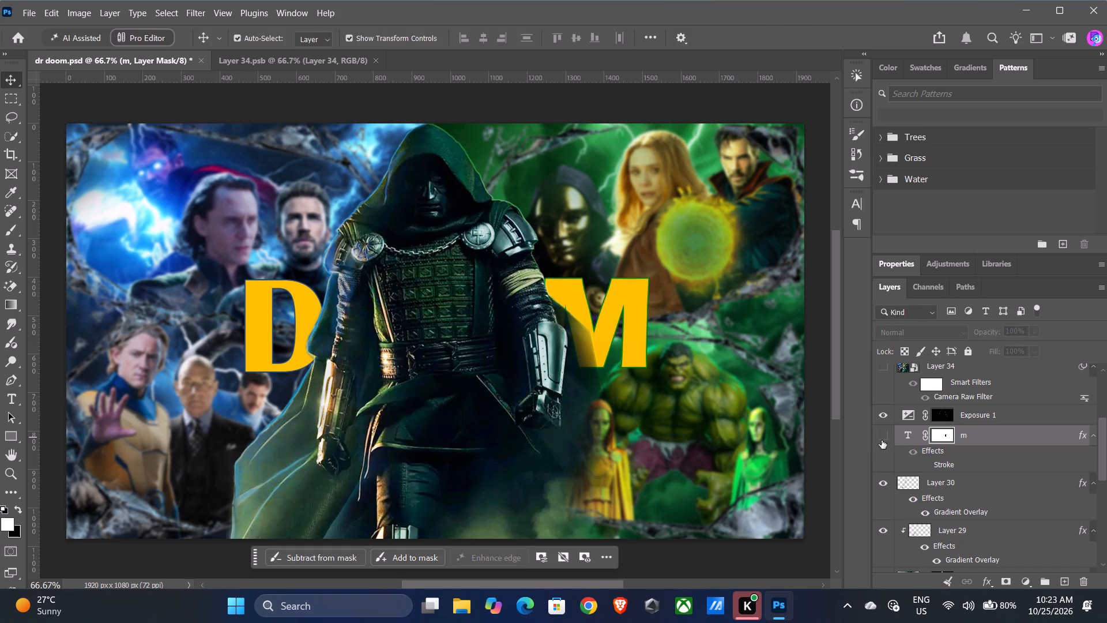
pyautogui.click(883, 440)
pyautogui.click(883, 440)
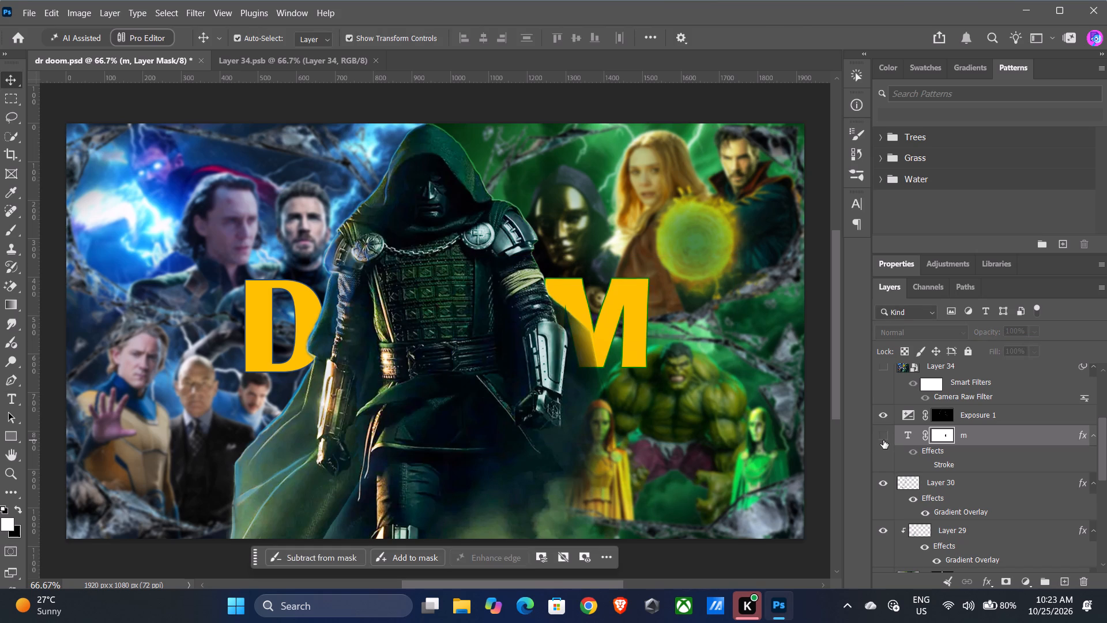
pyautogui.click(883, 440)
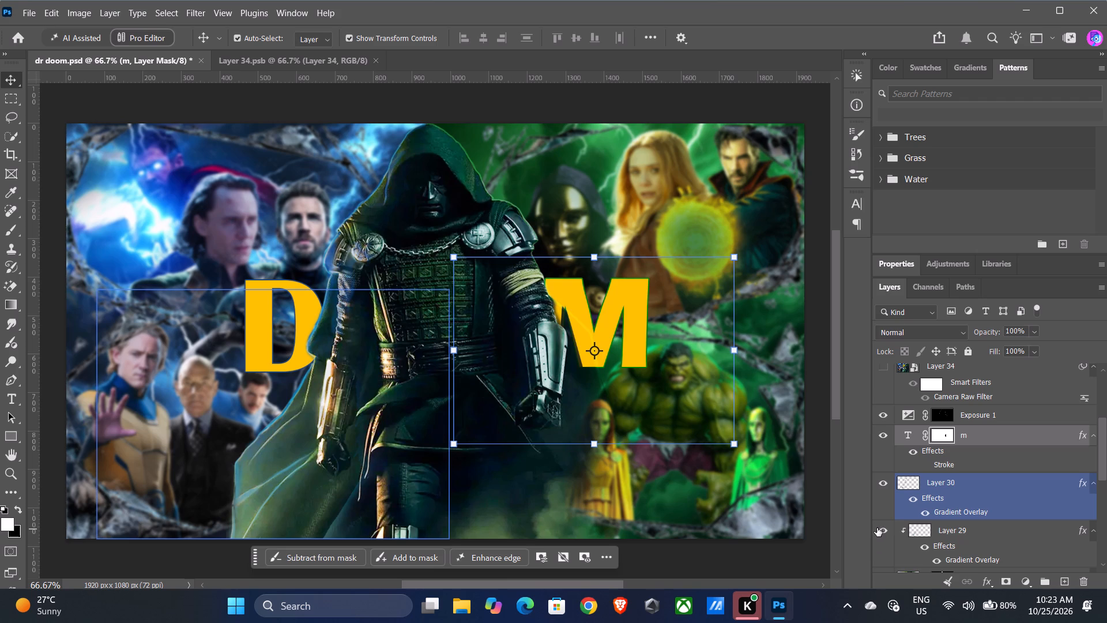
# Toggle the visibility of Layer 2 and Layer 34 to check what each contributes to the poster.
pyautogui.scroll(-1, 880, 518)
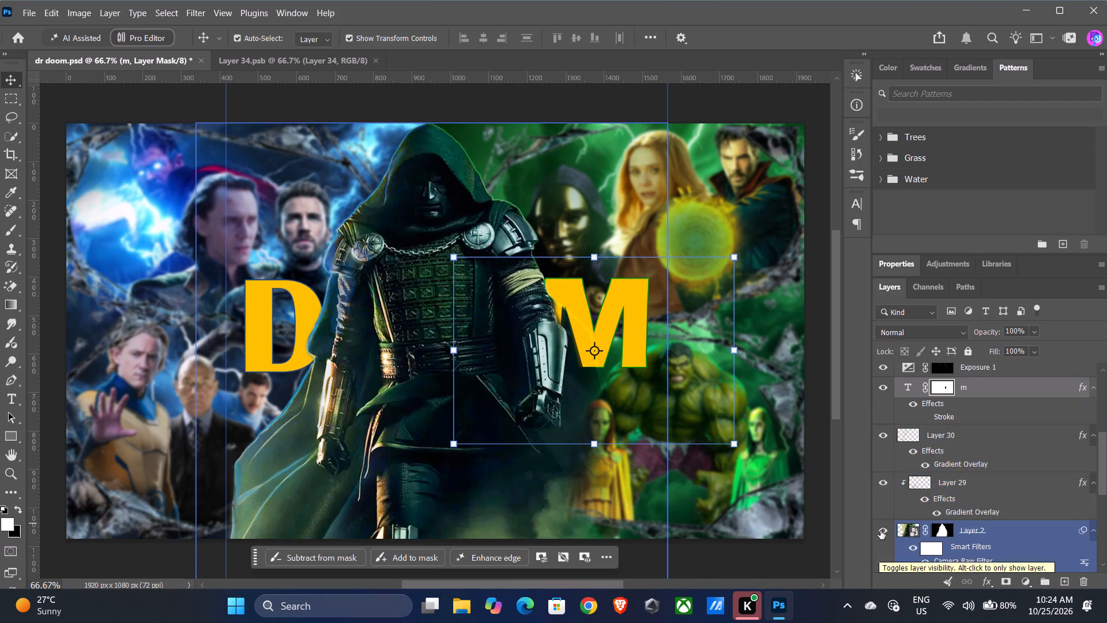
pyautogui.click(880, 530)
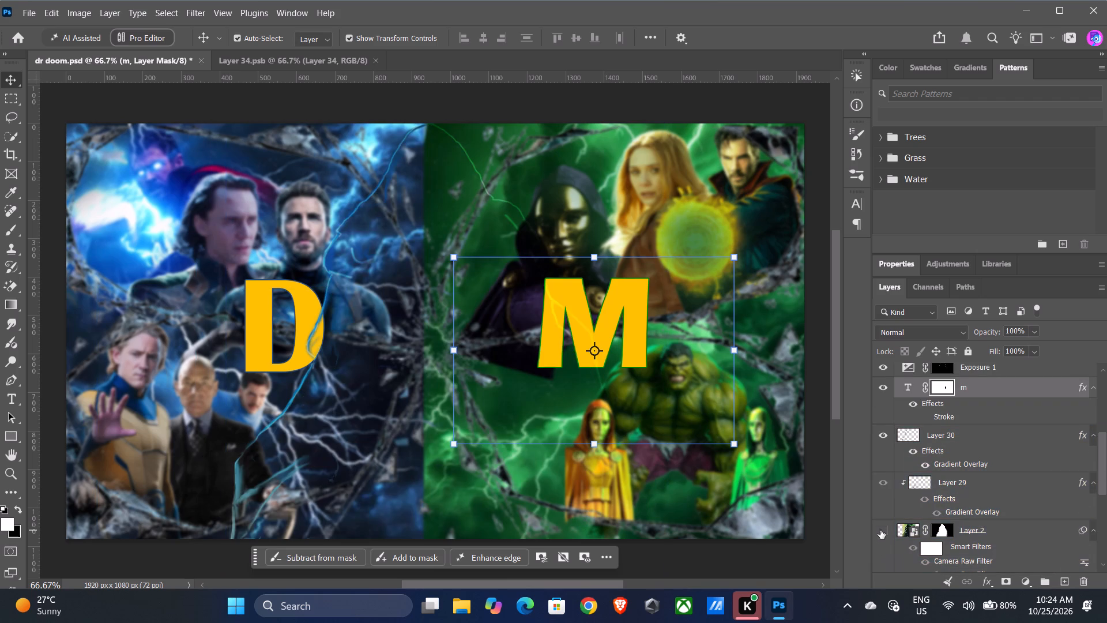
pyautogui.click(880, 530)
pyautogui.scroll(2, 880, 530)
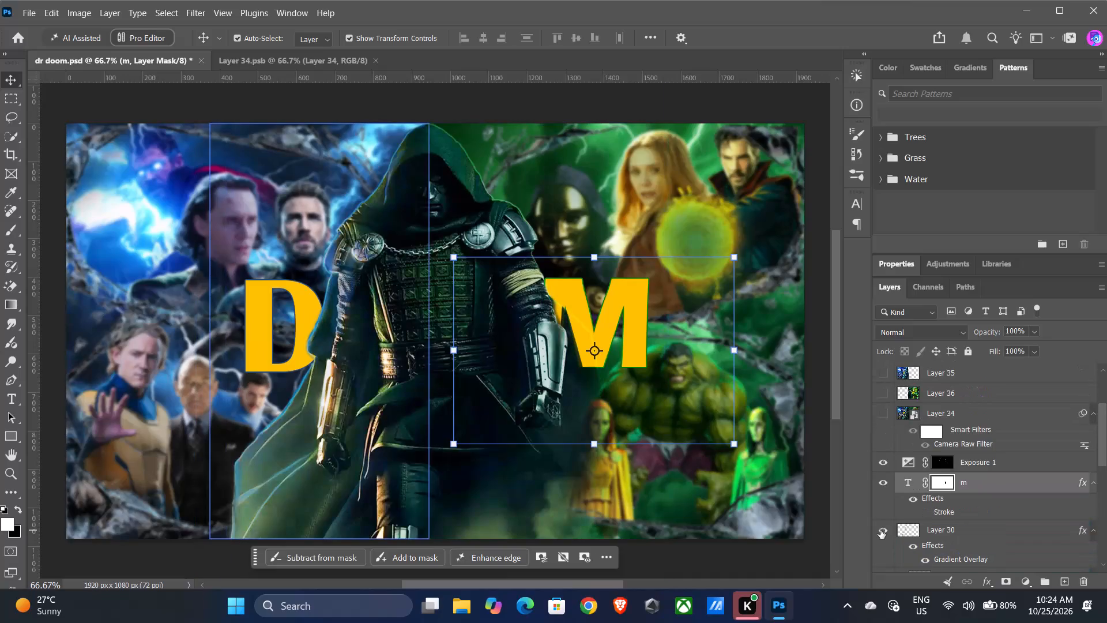
pyautogui.scroll(1, 887, 466)
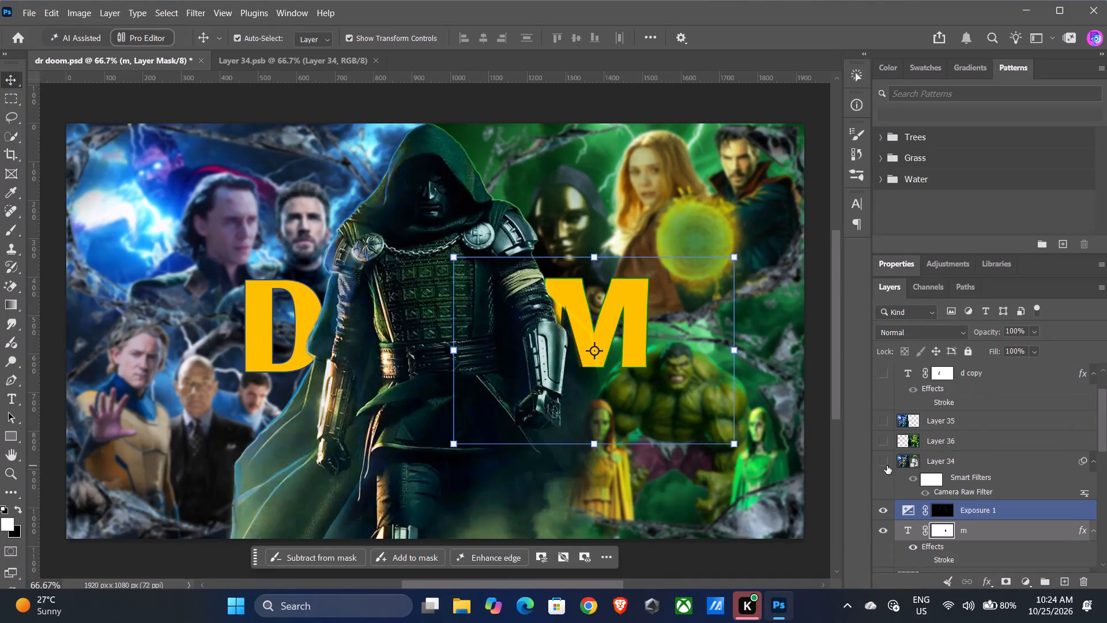
pyautogui.click(887, 463)
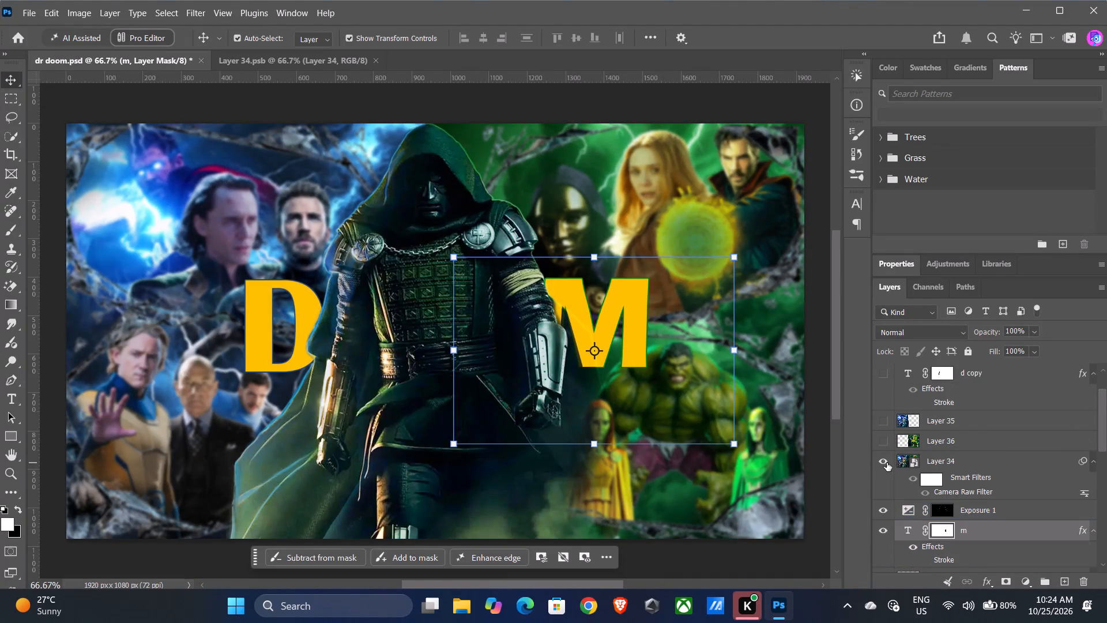
pyautogui.click(887, 463)
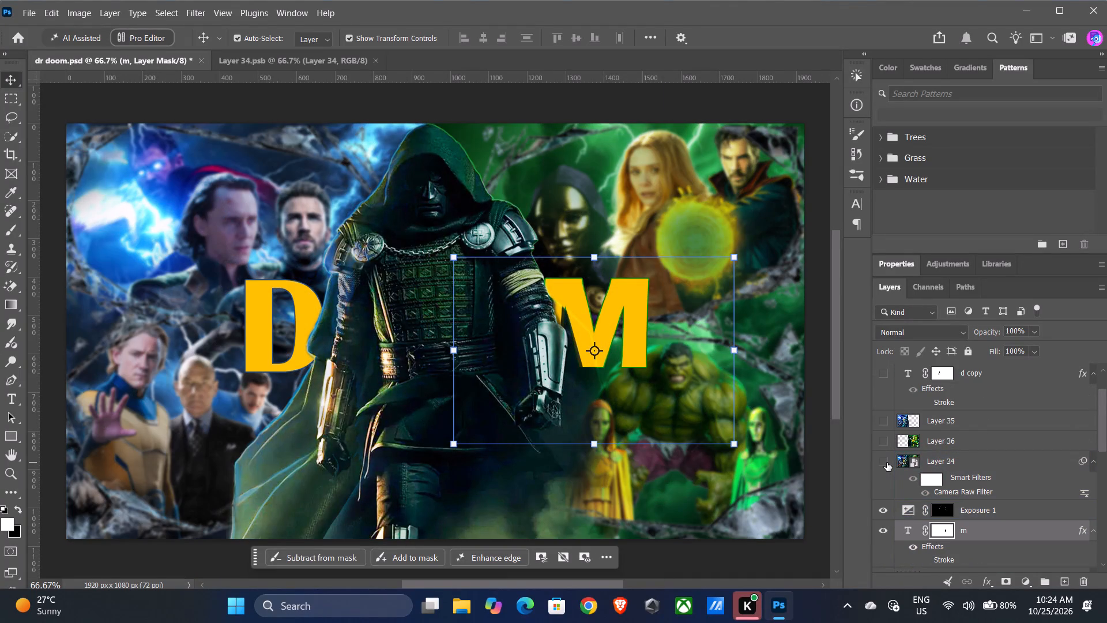
pyautogui.click(887, 463)
pyautogui.click(887, 463)
# Toggle the masked m layer beneath Exposure 1 off and on again to compare the overlapping M letters.
pyautogui.scroll(-1, 909, 547)
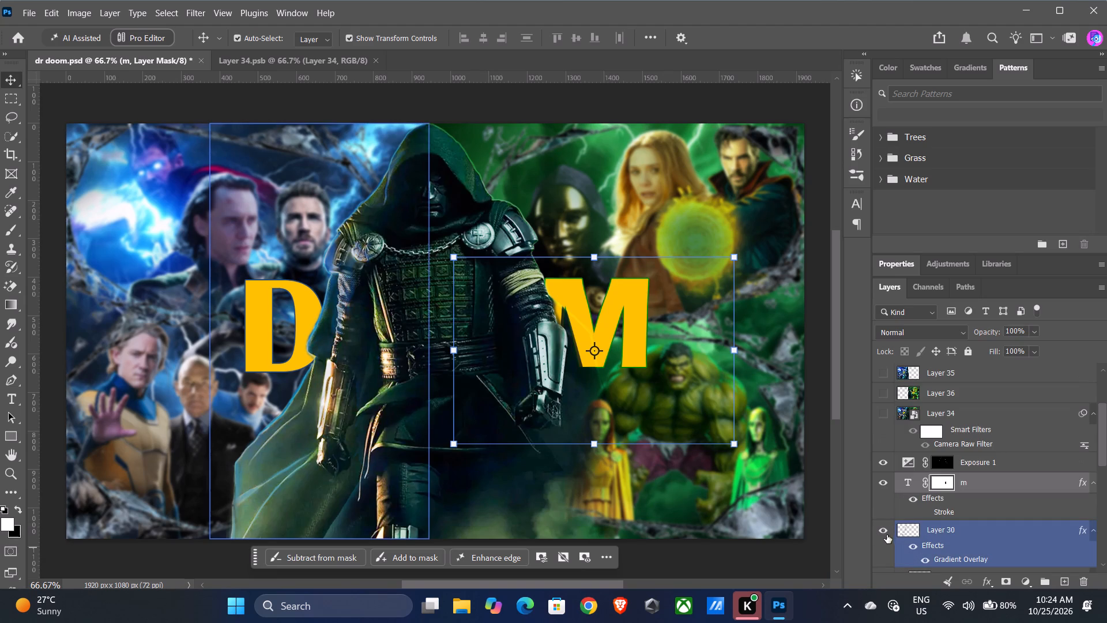
pyautogui.click(882, 482)
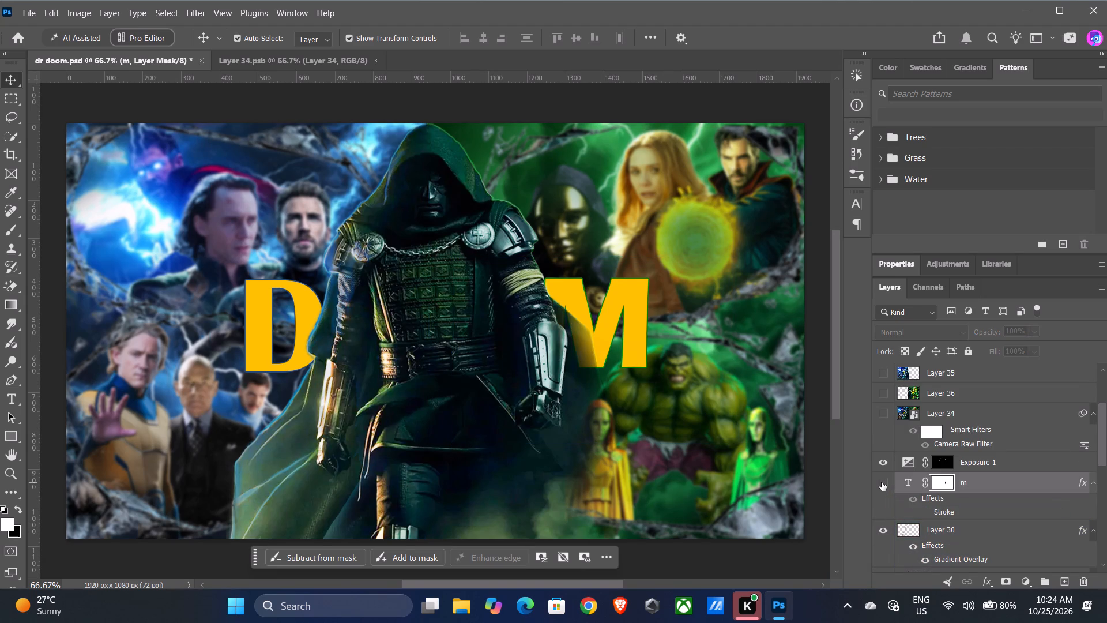
pyautogui.click(882, 482)
pyautogui.click(882, 482)
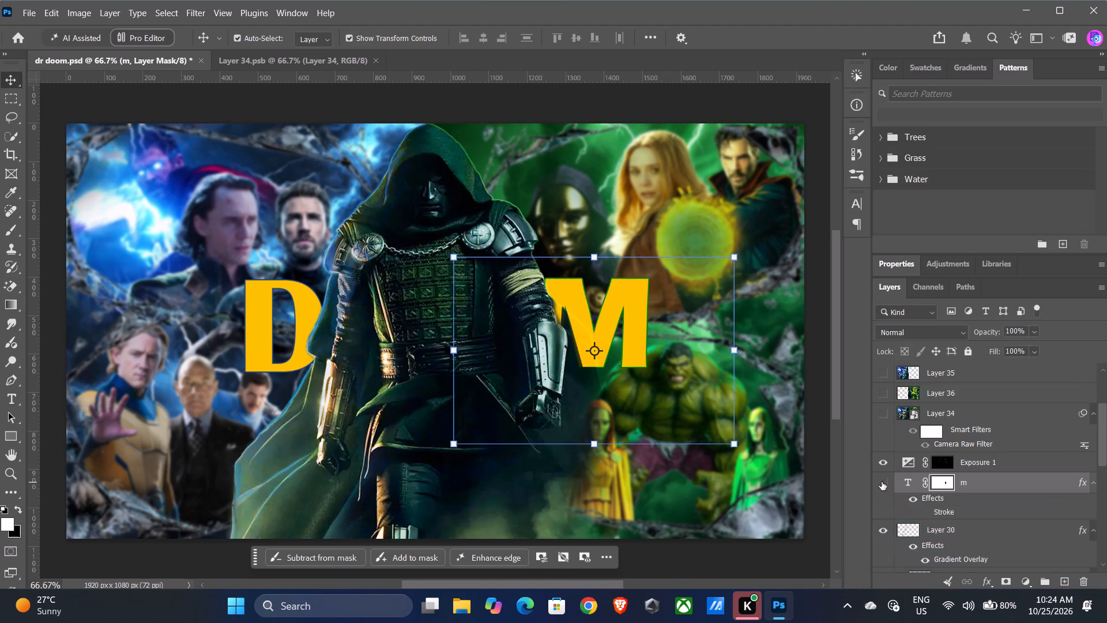
pyautogui.click(882, 482)
# Hide the unmasked m text layer directly beneath the d layer, below Layer 2.
pyautogui.scroll(-2, 882, 482)
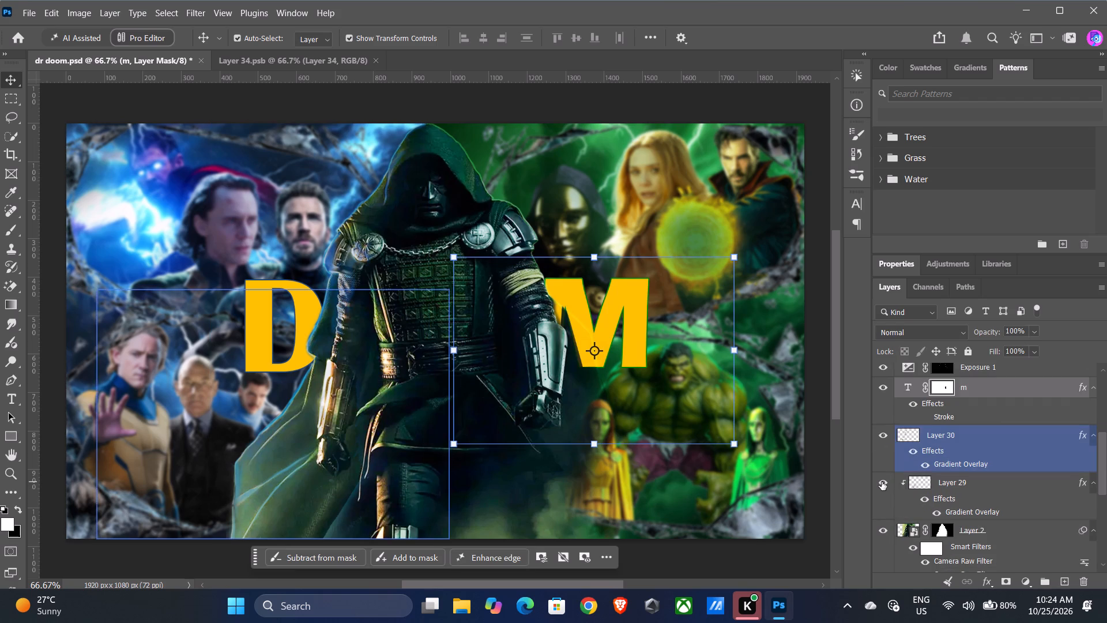
pyautogui.scroll(-2, 882, 482)
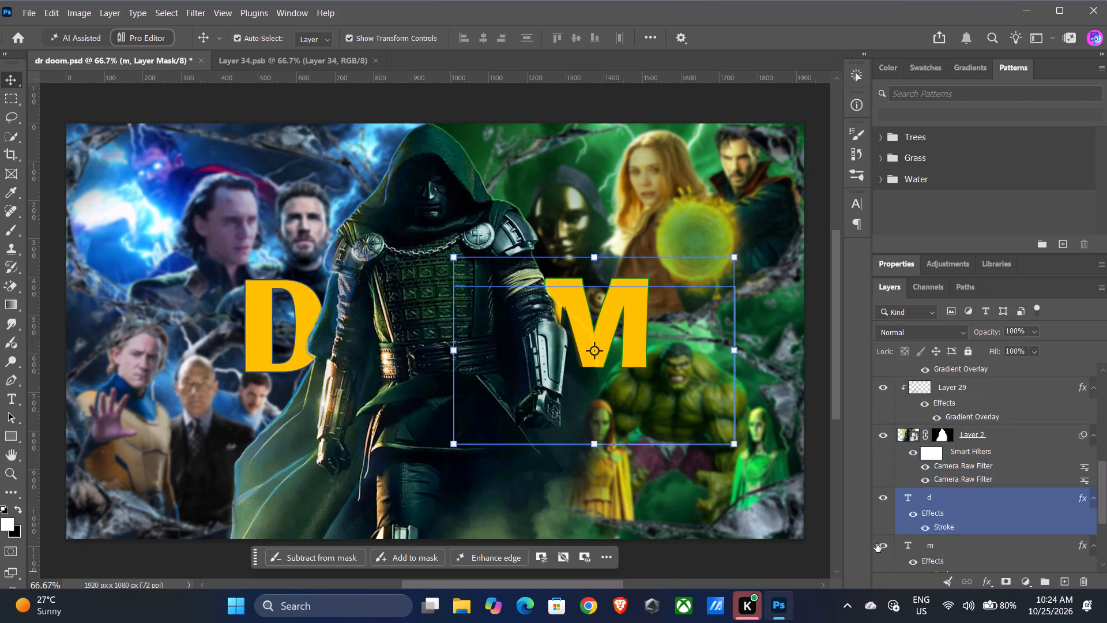
pyautogui.click(880, 545)
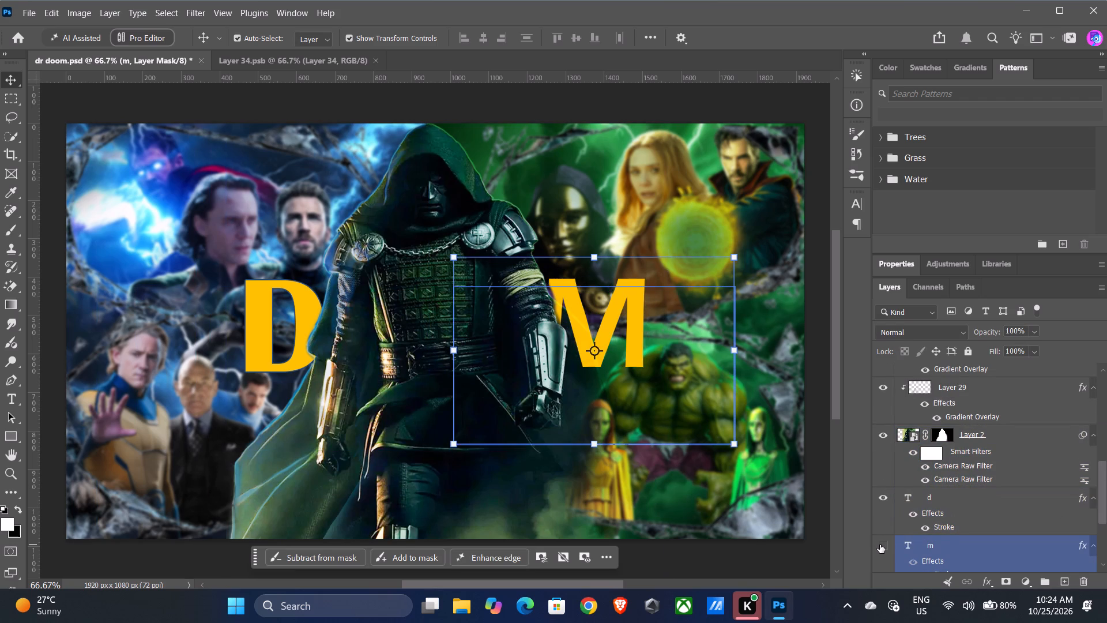
# Hide the d text layer directly beneath Layer 2.
pyautogui.scroll(-1, 880, 545)
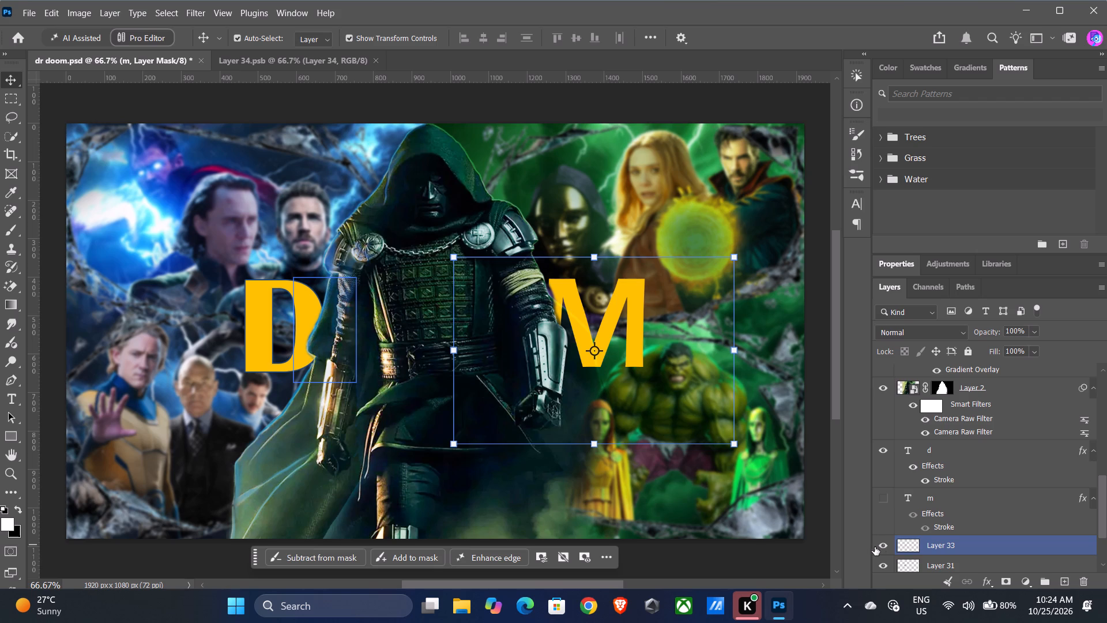
pyautogui.click(884, 449)
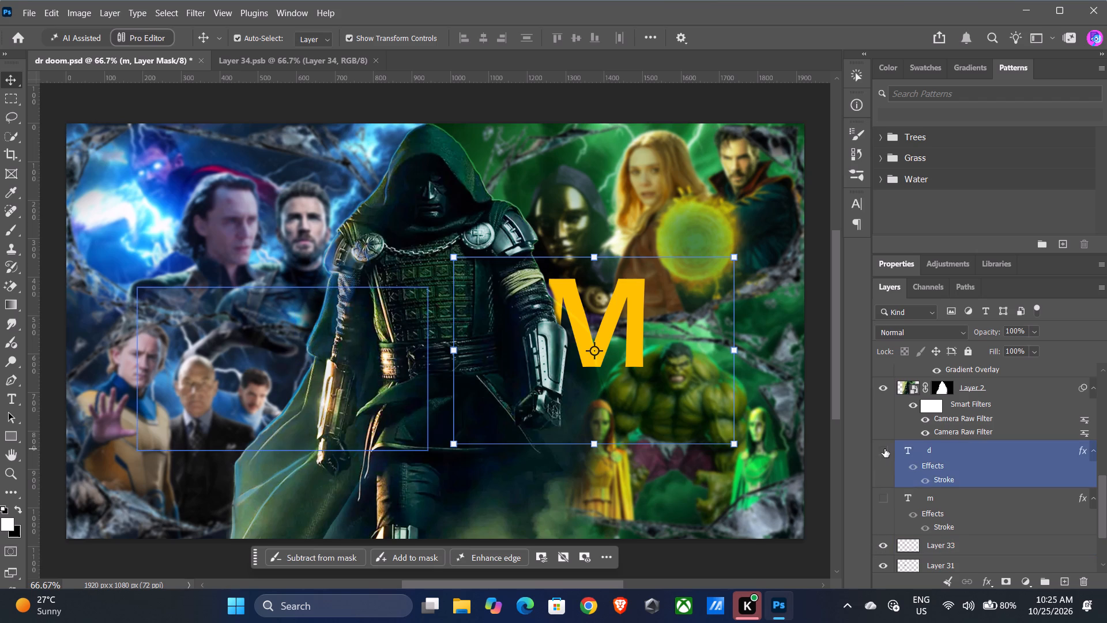
# Select the d copy layer and toggle its visibility to preview that version of the D.
pyautogui.scroll(2, 898, 500)
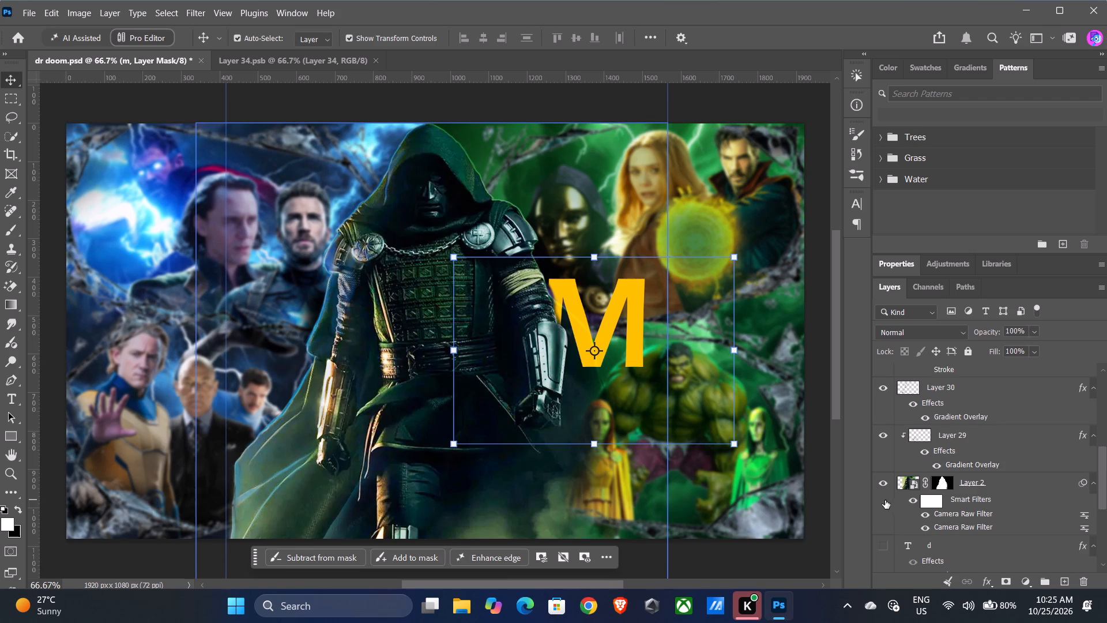
pyautogui.scroll(3, 878, 451)
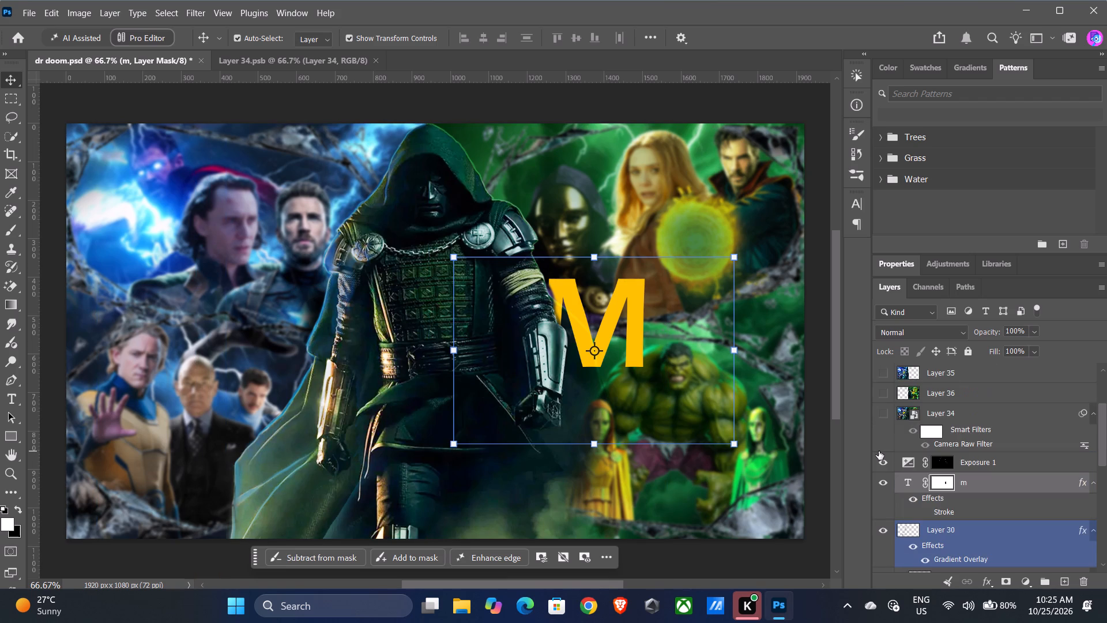
pyautogui.scroll(3, 879, 451)
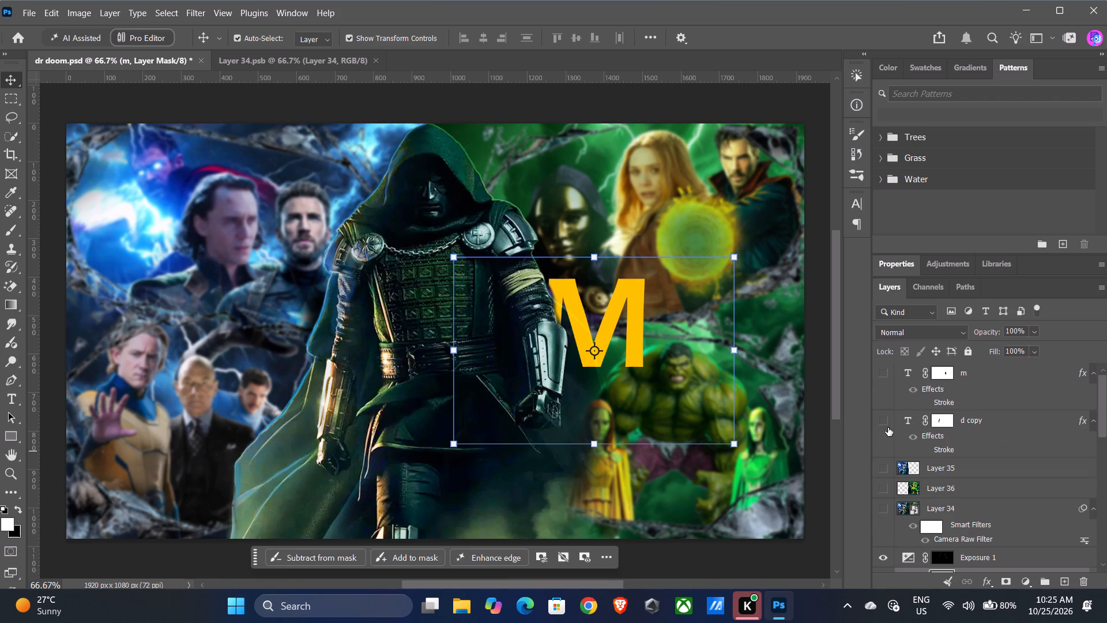
pyautogui.click(888, 424)
pyautogui.click(888, 424)
pyautogui.click(977, 422)
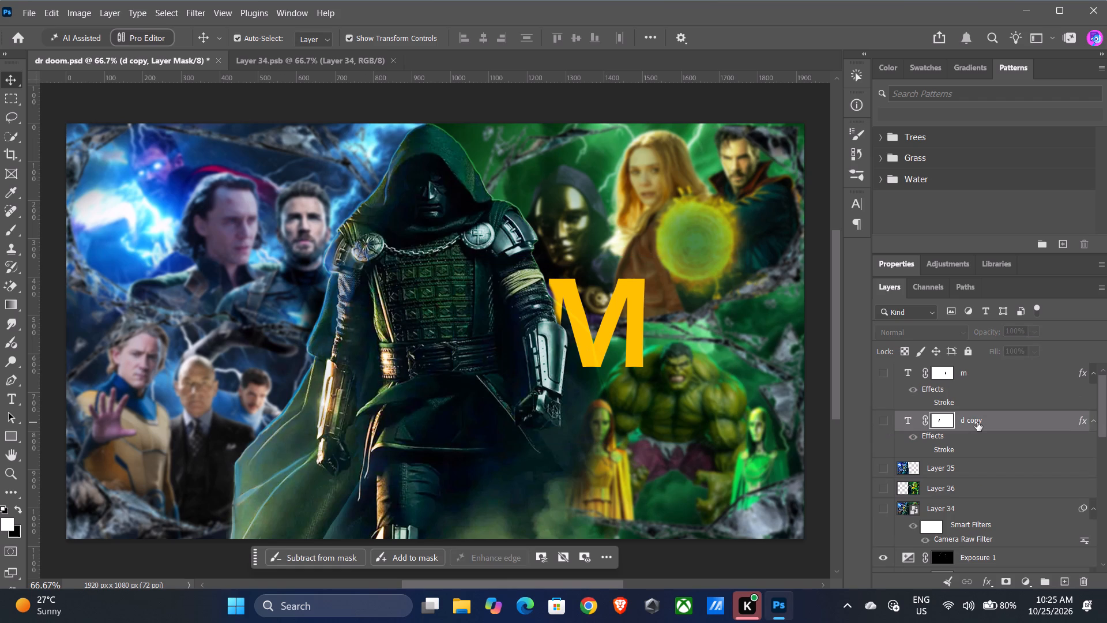
pyautogui.click(883, 419)
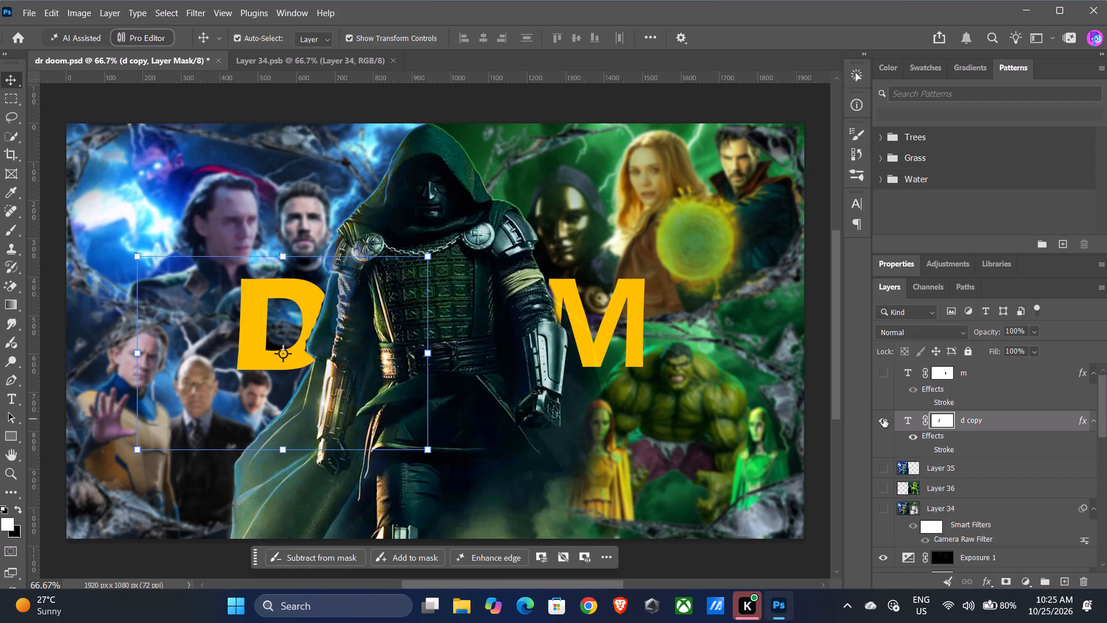
pyautogui.click(883, 419)
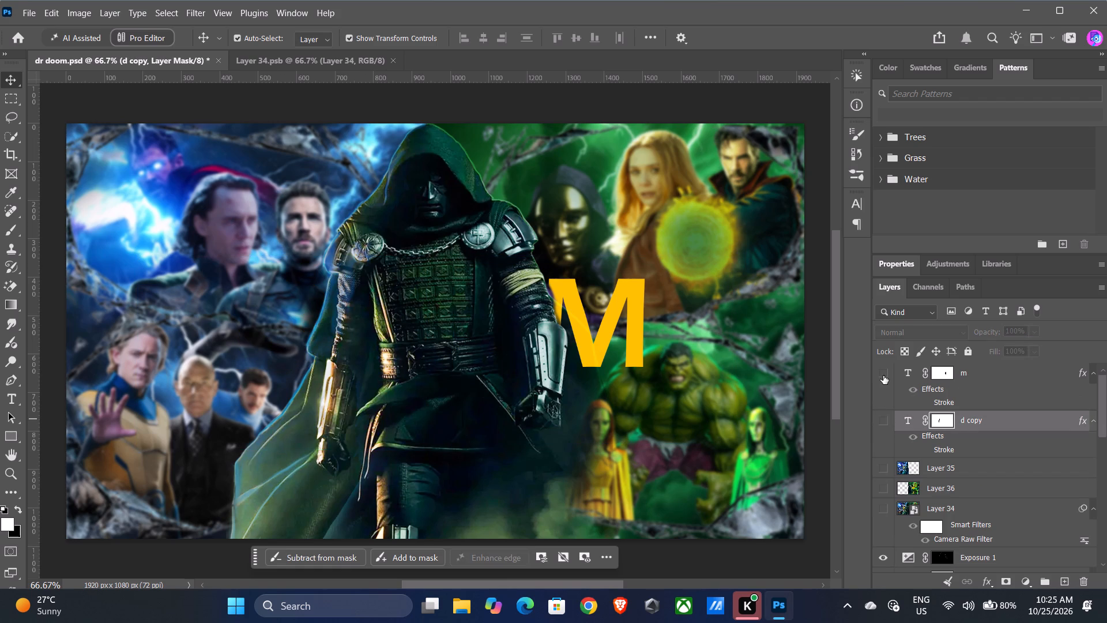
# Hide the masked m text layer directly beneath Exposure 1.
pyautogui.scroll(5, 901, 439)
pyautogui.scroll(-3, 900, 434)
pyautogui.click(879, 433)
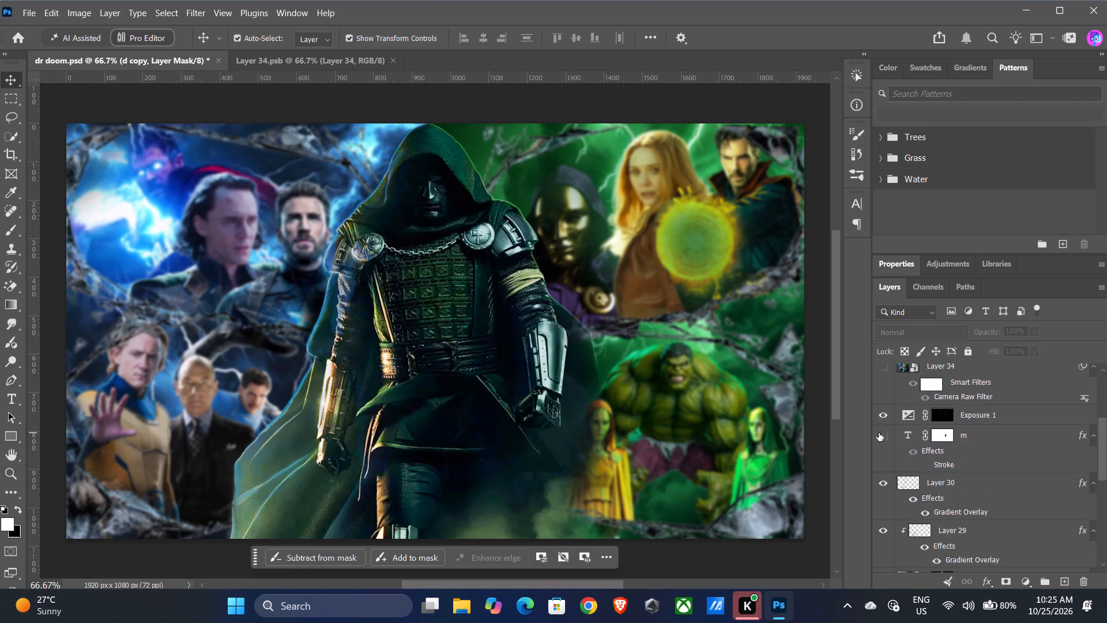